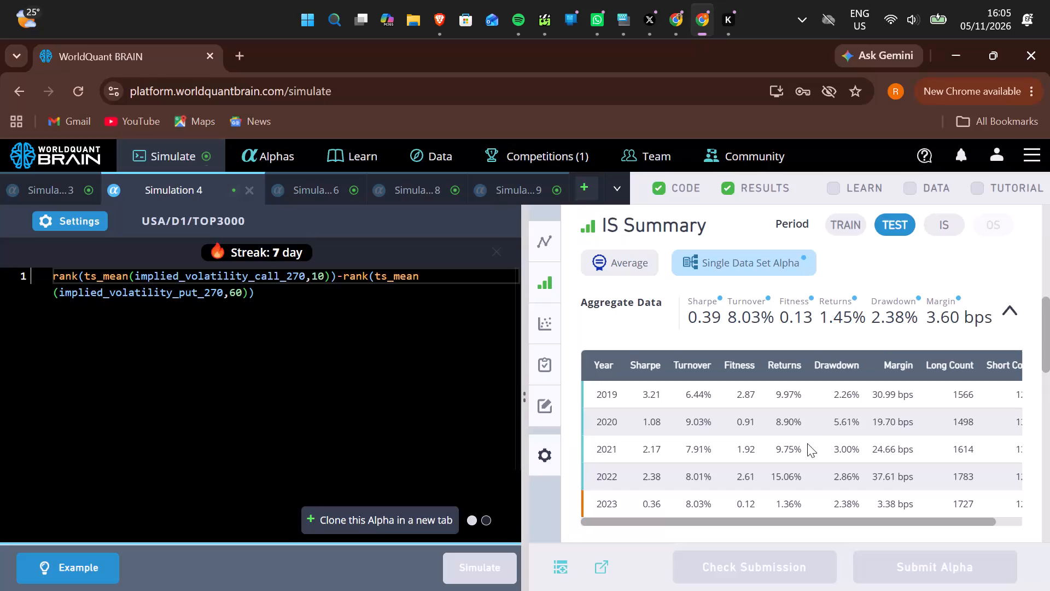
Show the aggregate results of Simulation 4 for the IS period.
{"action": "left_click", "coordinate": [960, 225]}
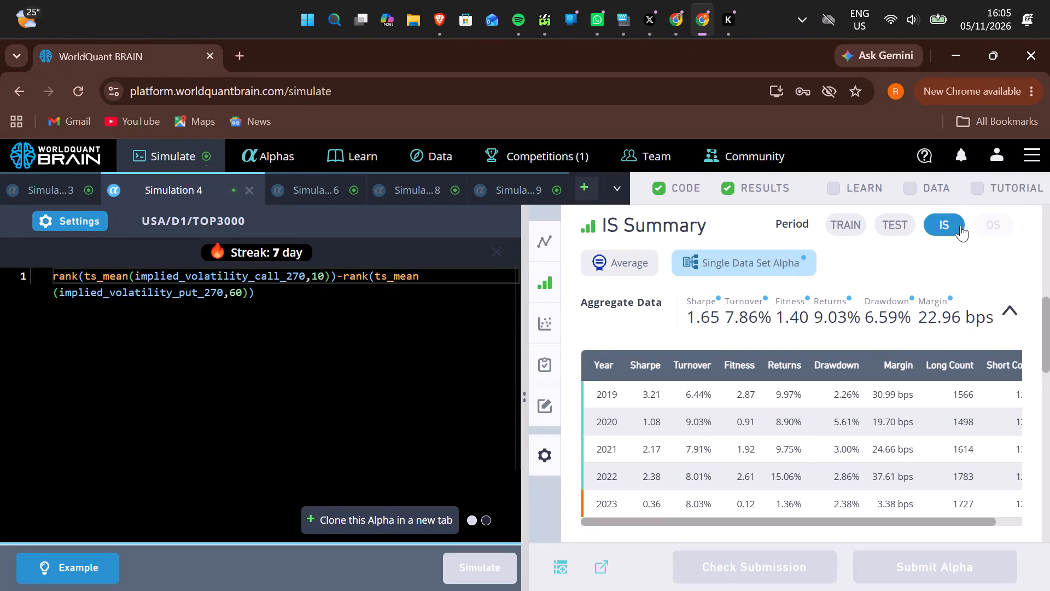
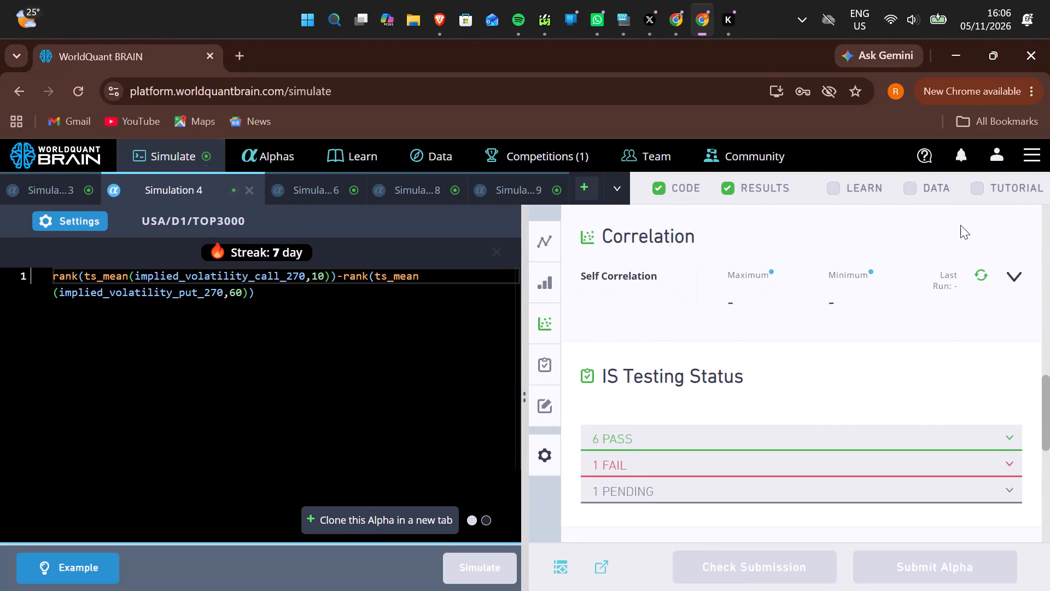
Expand the failed checks in the IS Testing Status of Simulation 4 to read which test fails.
{"action": "left_click", "coordinate": [921, 419]}
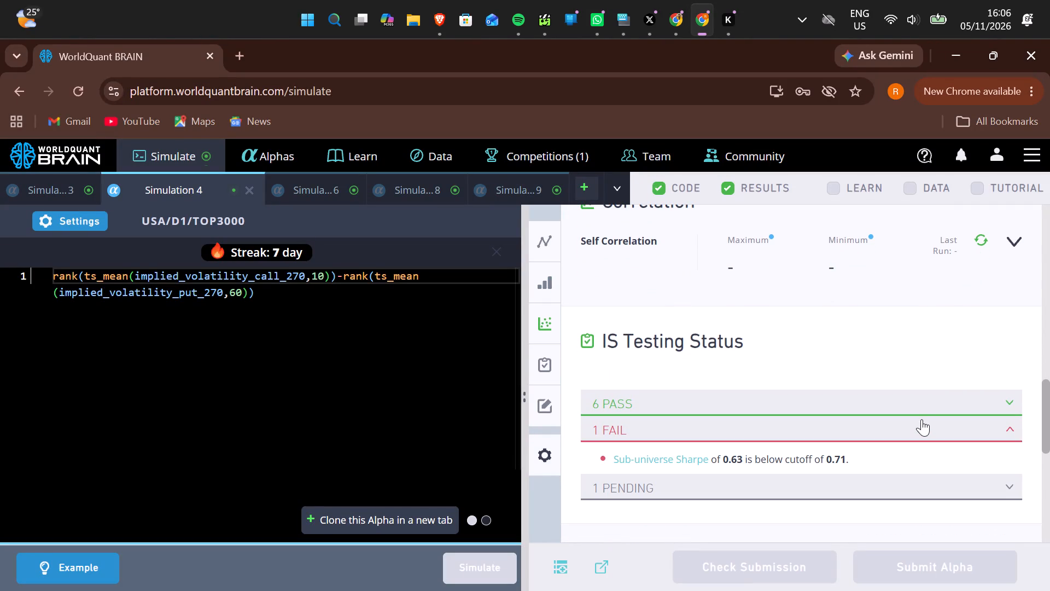
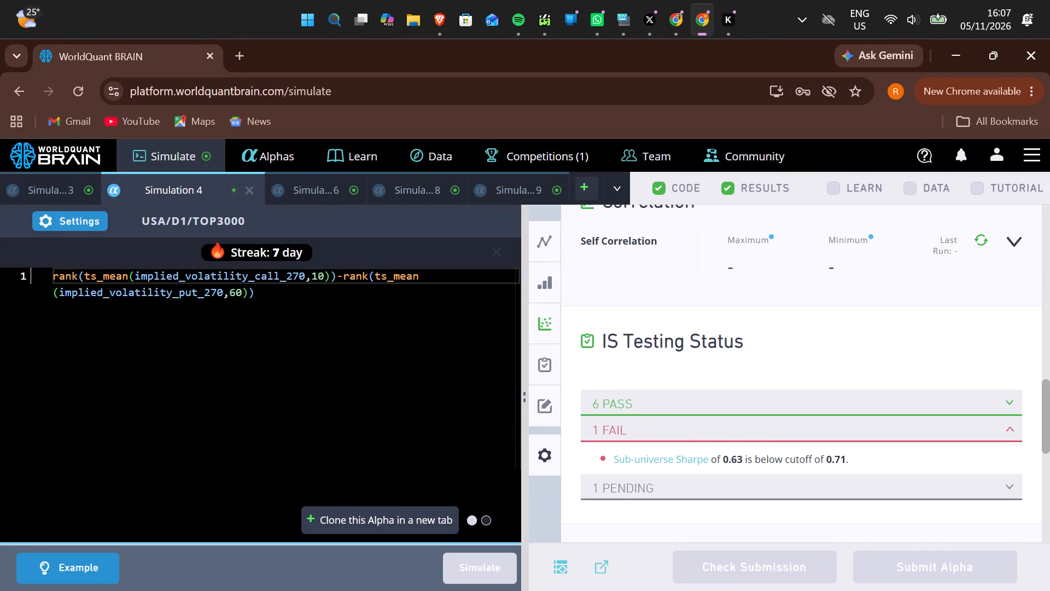
Remove the leading rank( from the alpha expression in Simulation 4 so it starts with ts_mean(.
{"action": "left_click", "coordinate": [84, 274]}
{"action": "key", "text": "BackSpace"}
{"action": "key", "text": "BackSpace"}
{"action": "key", "text": "BackSpace"}
{"action": "key", "text": "BackSpace"}
{"action": "key", "text": "BackSpace"}
{"action": "key", "text": "BackSpace"}
{"action": "key", "text": "BackSpace"}
{"action": "key", "text": "BackSpace"}
{"action": "key", "text": "BackSpace"}
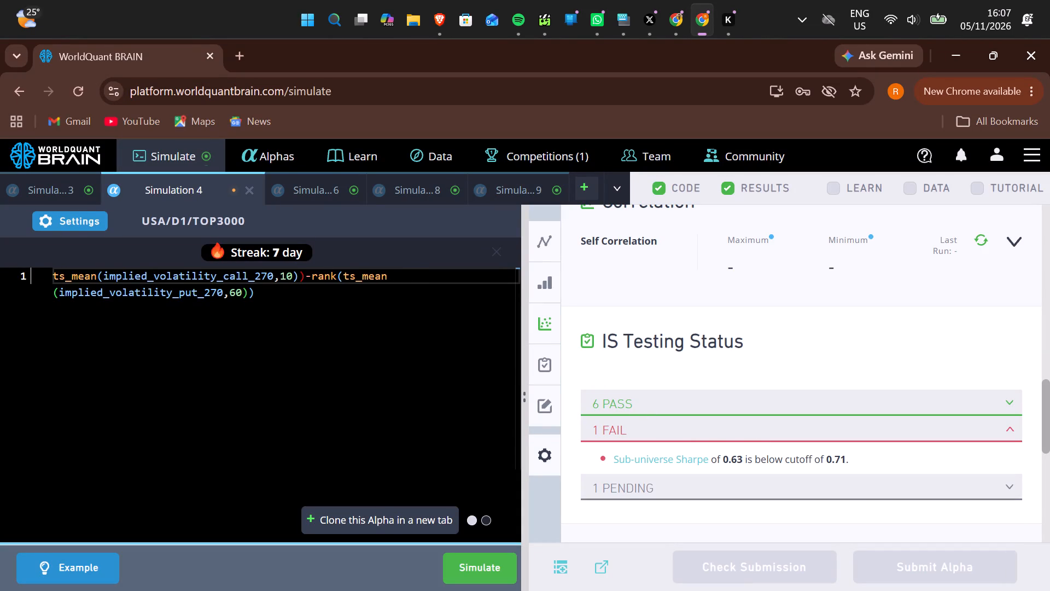
Insert rank(ts_mean( right after the opening ts_mean( and before implied_volatility_call_270, making the first ts_mean the outer wrapper.
{"action": "left_click", "coordinate": [100, 276]}
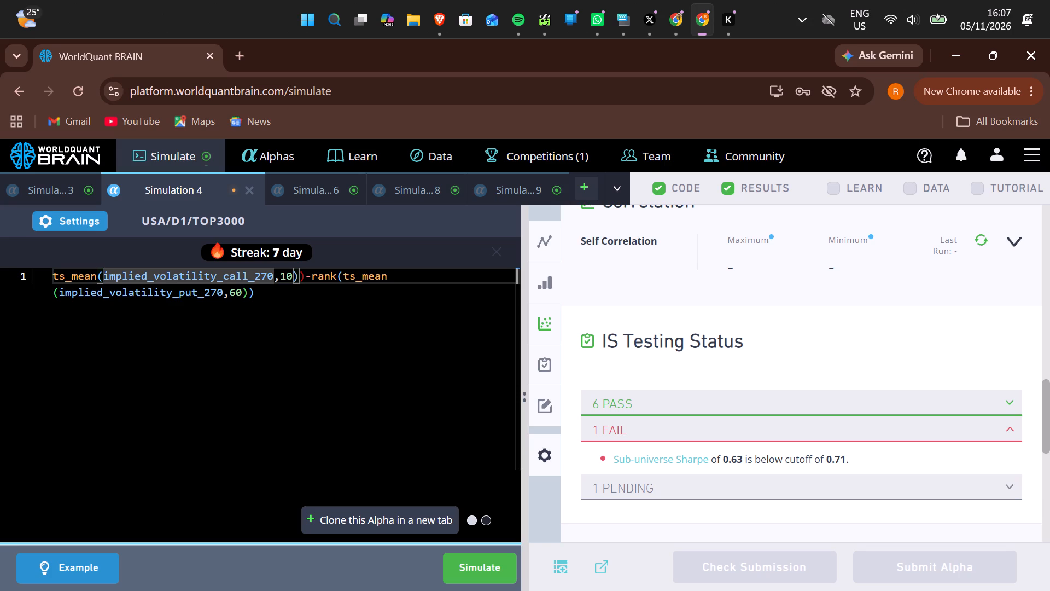
{"action": "type", "text": "ra"}
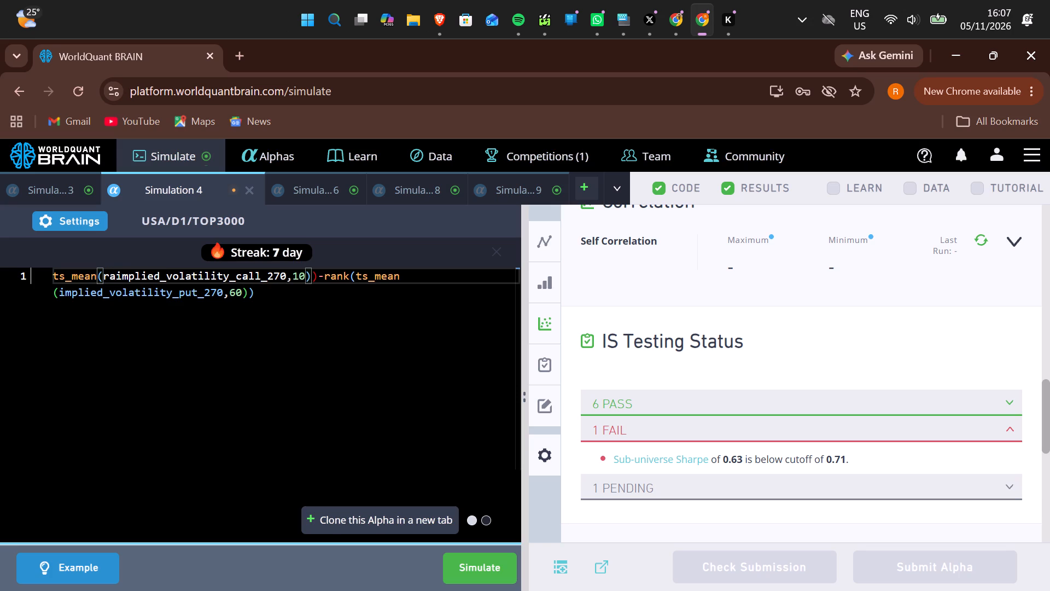
{"action": "type", "text": "nk"}
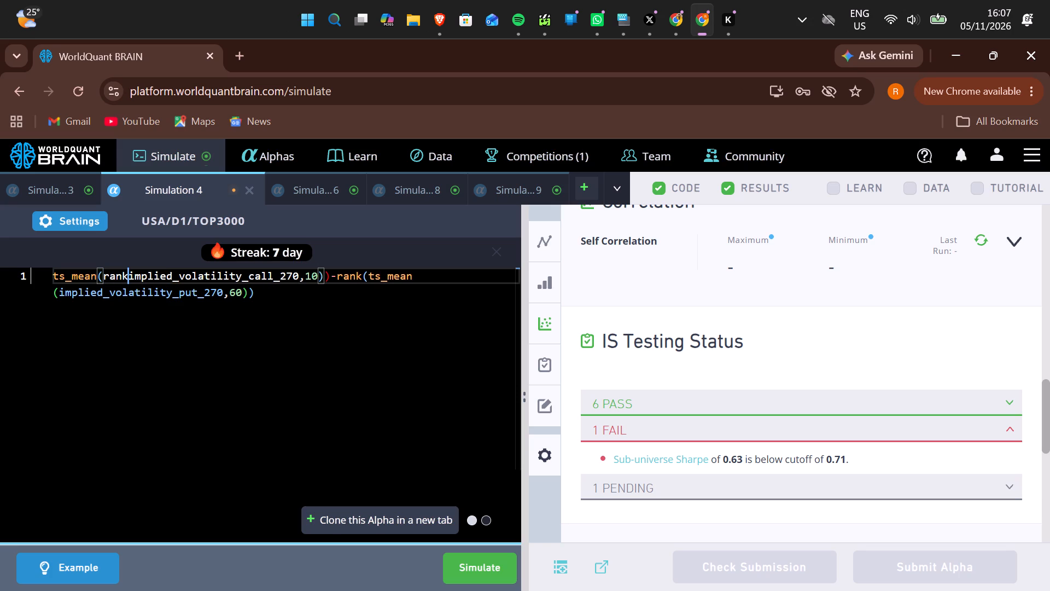
{"action": "key", "text": "shift+parenleft"}
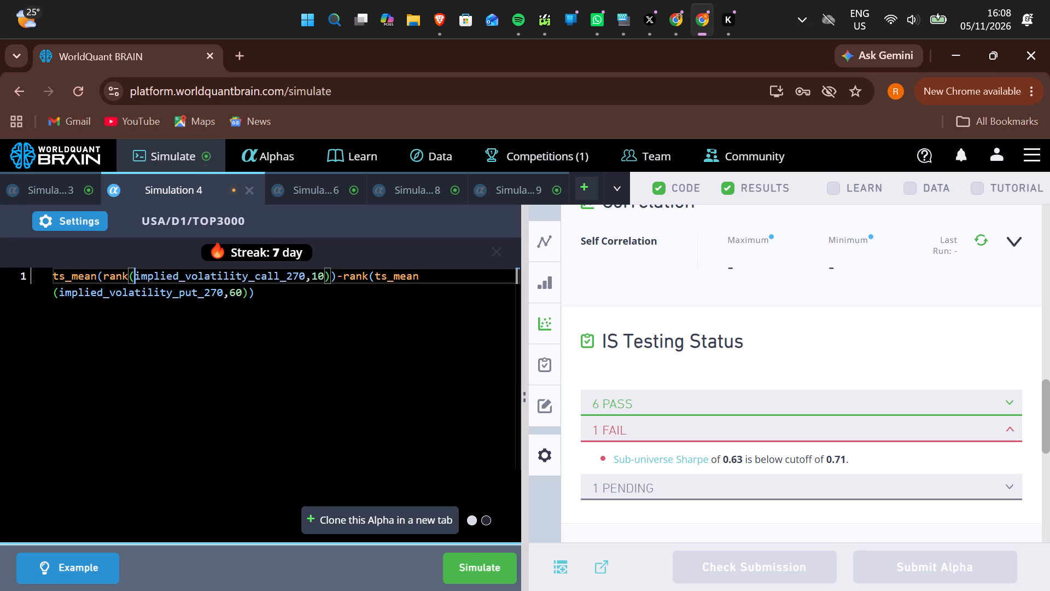
{"action": "type", "text": "ts"}
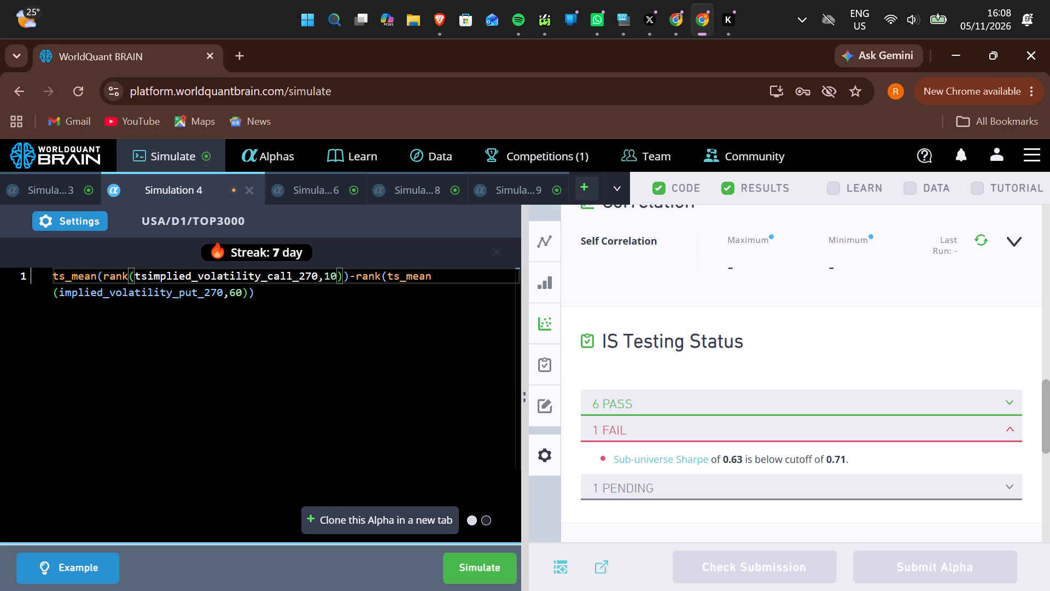
{"action": "key", "text": "shift+underscore"}
{"action": "type", "text": "mean"}
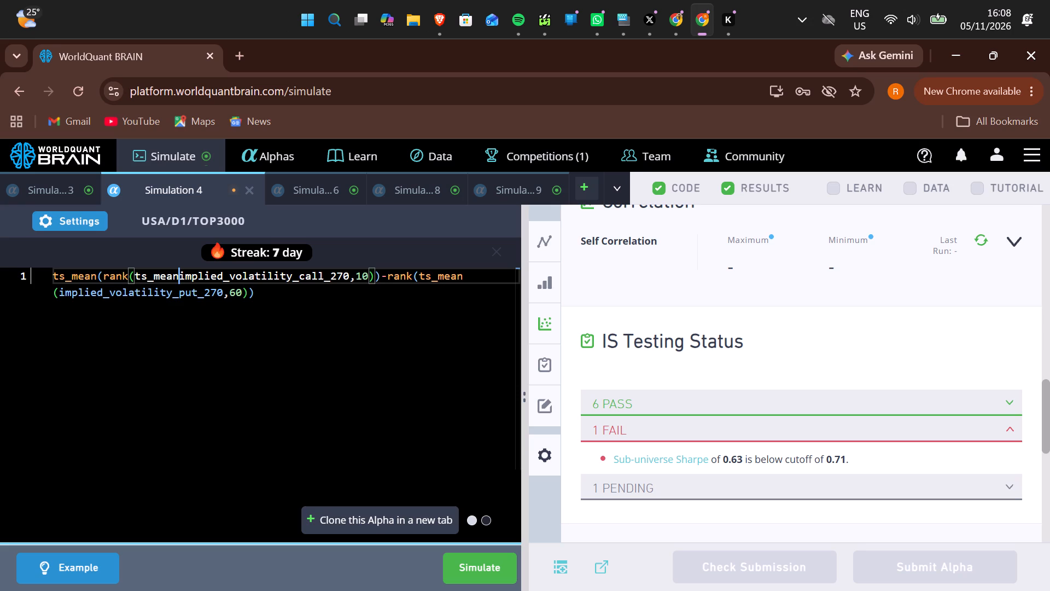
{"action": "key", "text": "shift+parenleft"}
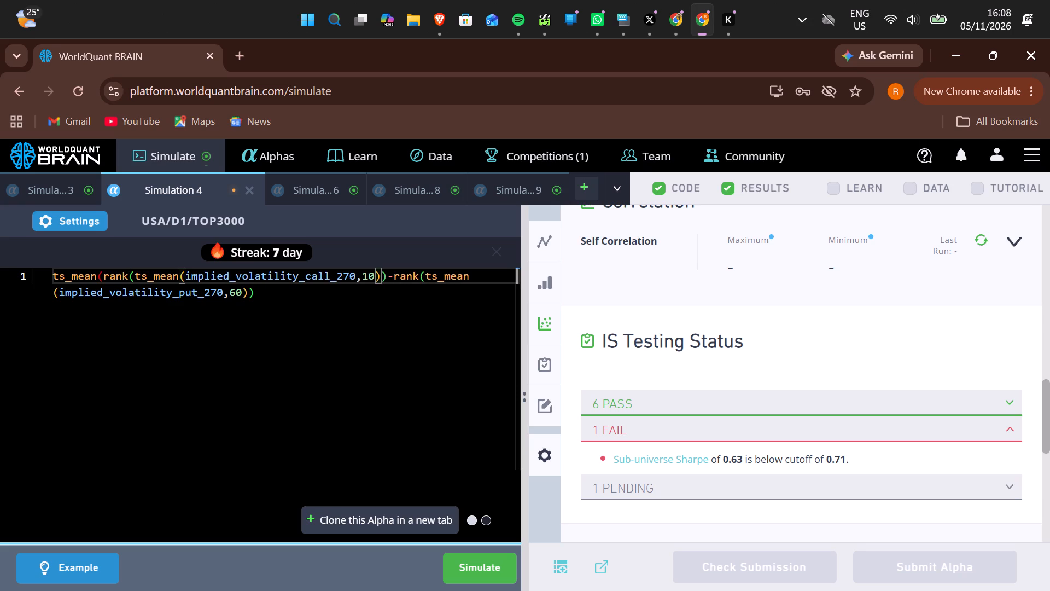
Set the ts_mean window for implied_volatility_call_270 to 20.
{"action": "left_click", "coordinate": [366, 269]}
{"action": "key", "text": "BackSpace"}
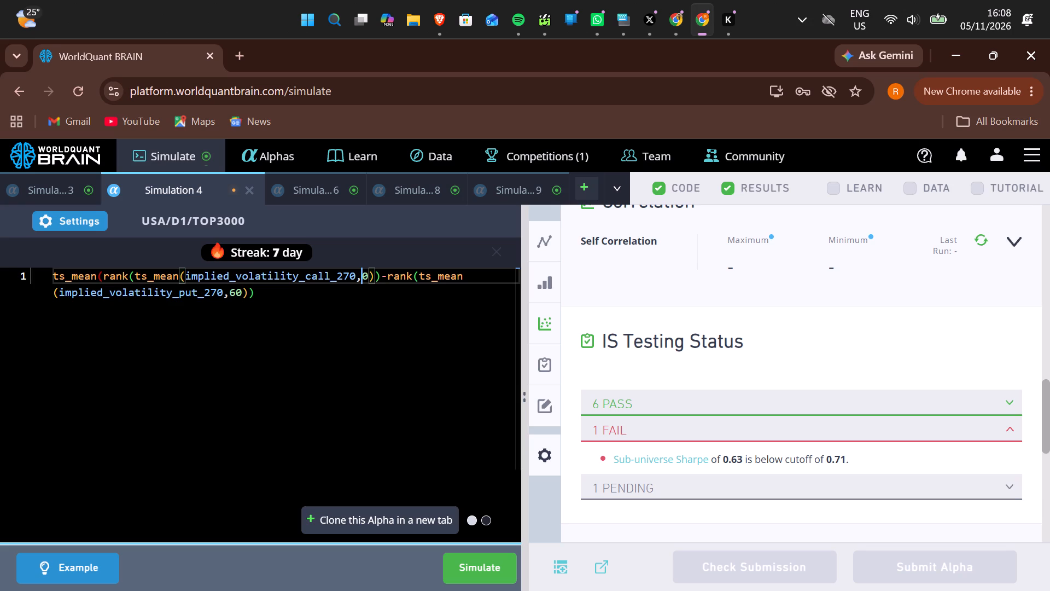
{"action": "key", "text": "2"}
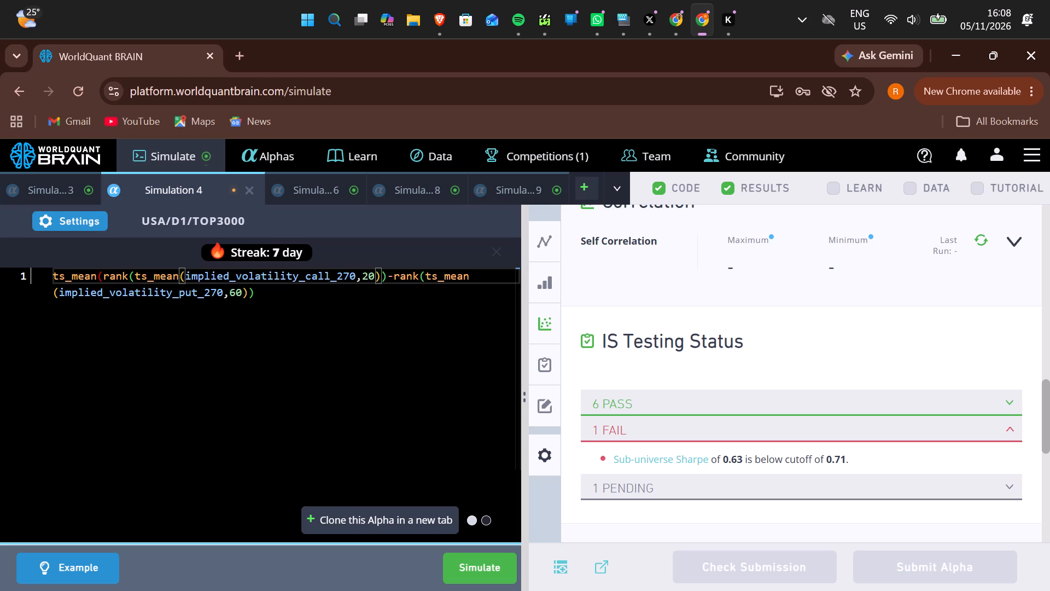
Close the outer ts_mean at the end of the expression with a window of 5, as ,5).
{"action": "left_click", "coordinate": [172, 323]}
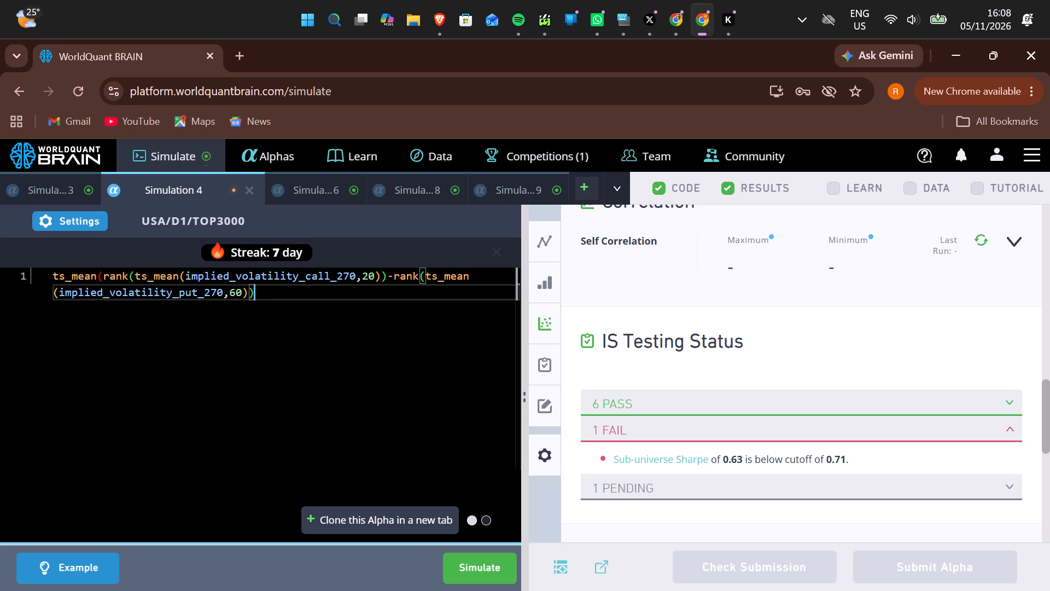
{"action": "key", "text": "comma"}
{"action": "key", "text": "shift+parenright"}
{"action": "key", "text": "period"}
{"action": "key", "text": "Left"}
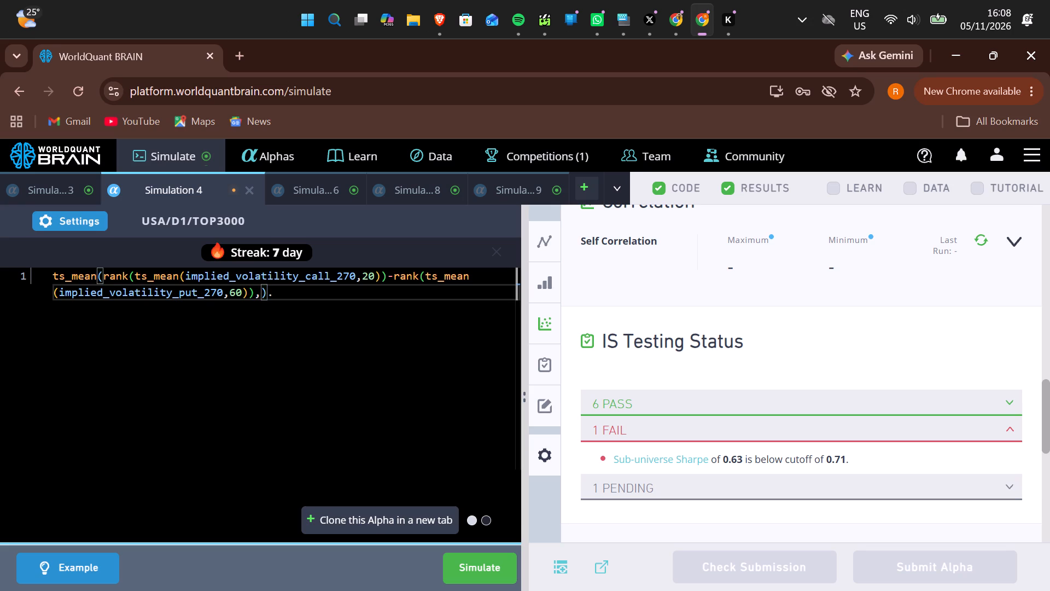
{"action": "key", "text": "5"}
{"action": "key", "text": "BackSpace"}
{"action": "key", "text": "Left"}
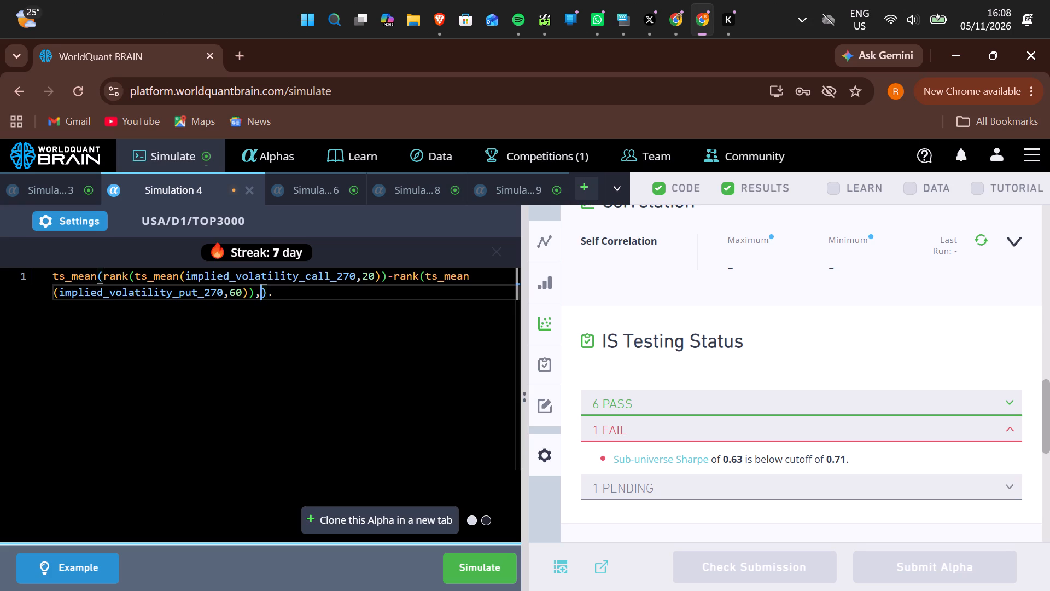
{"action": "key", "text": "5"}
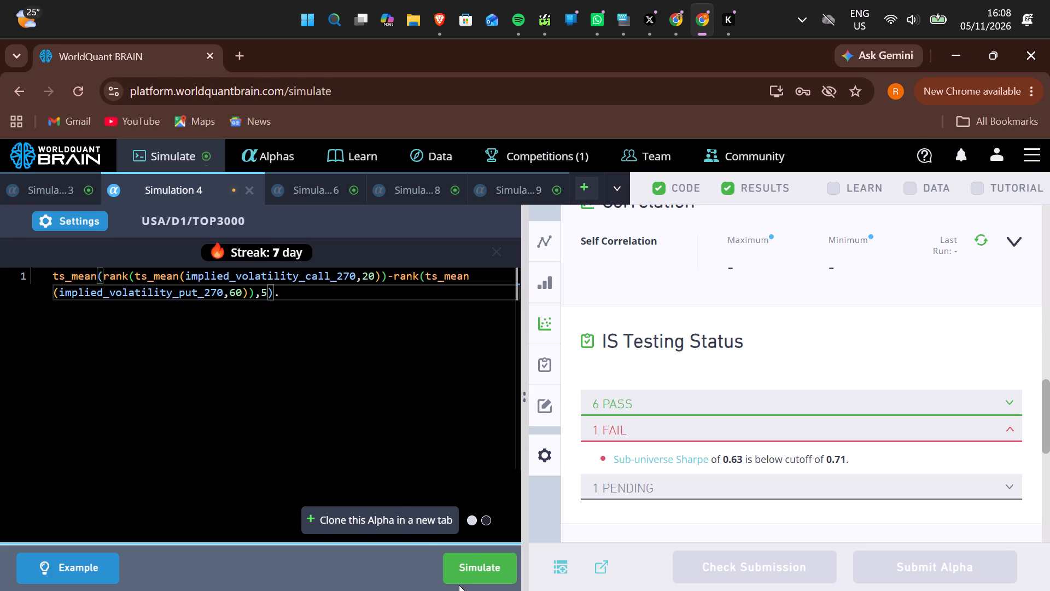
Simulate the smoothed alpha, deleting the stray period after the final parenthesis.
{"action": "left_click", "coordinate": [459, 576]}
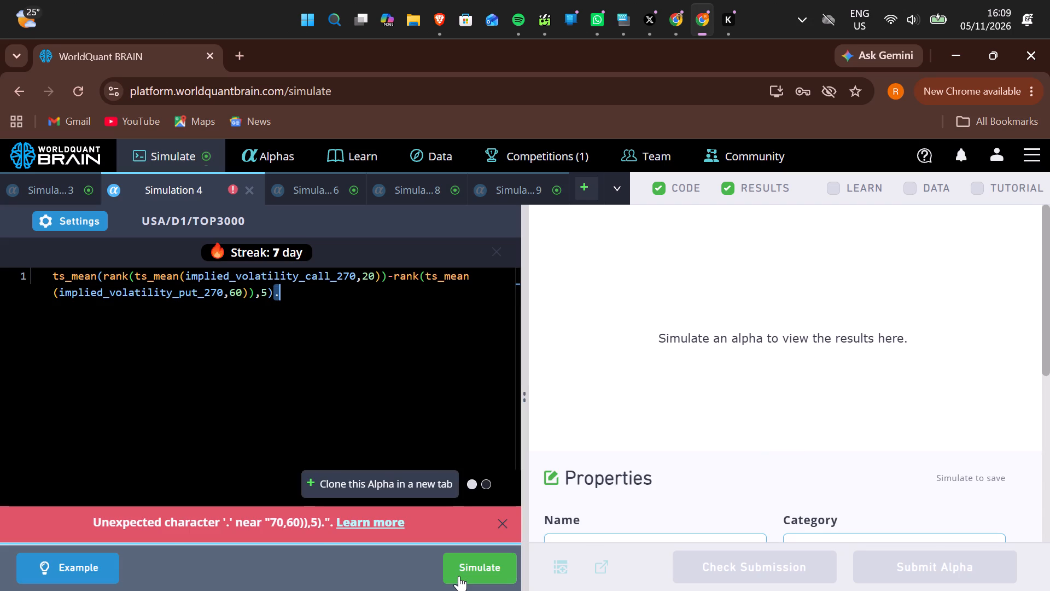
{"action": "key", "text": "BackSpace"}
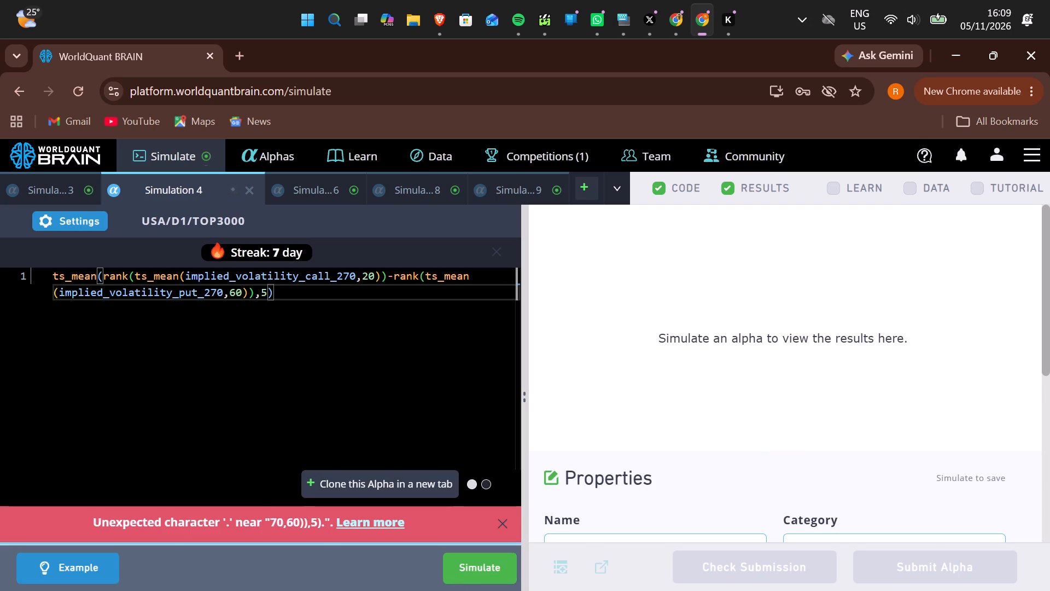
{"action": "left_click", "coordinate": [486, 558]}
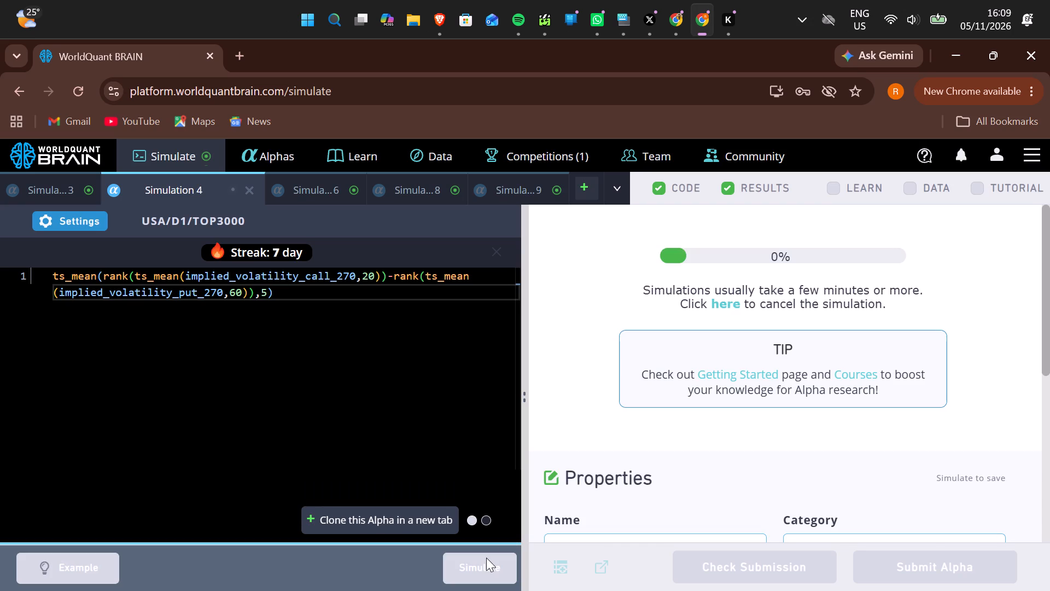
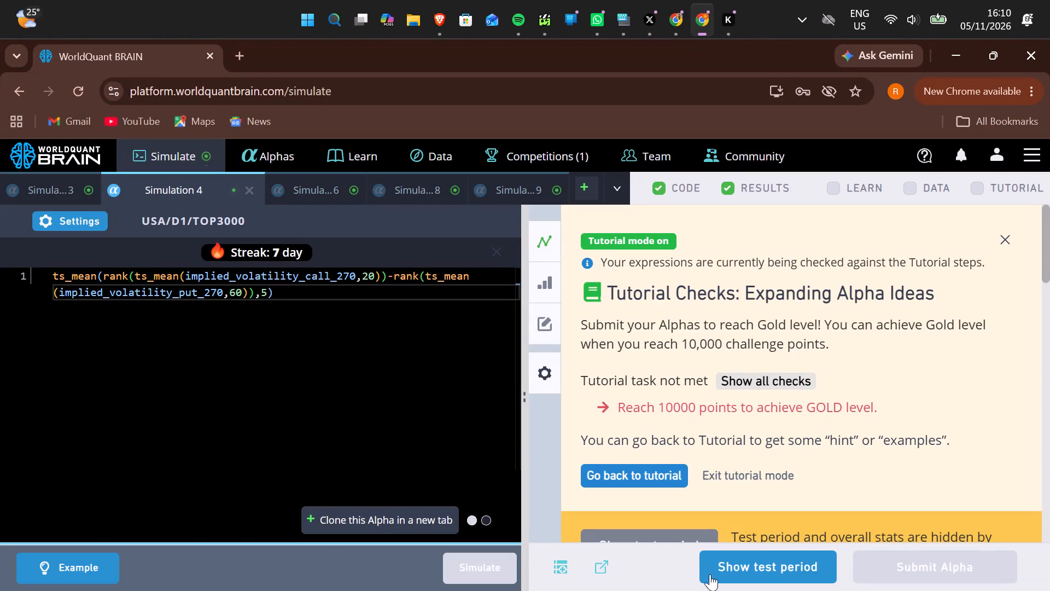
Reveal the test period results for the smoothed alpha and expand the failed checks under IS Testing Status.
{"action": "left_click", "coordinate": [721, 570]}
{"action": "scroll", "coordinate": [739, 403], "scroll_direction": "down", "scroll_amount": 4}
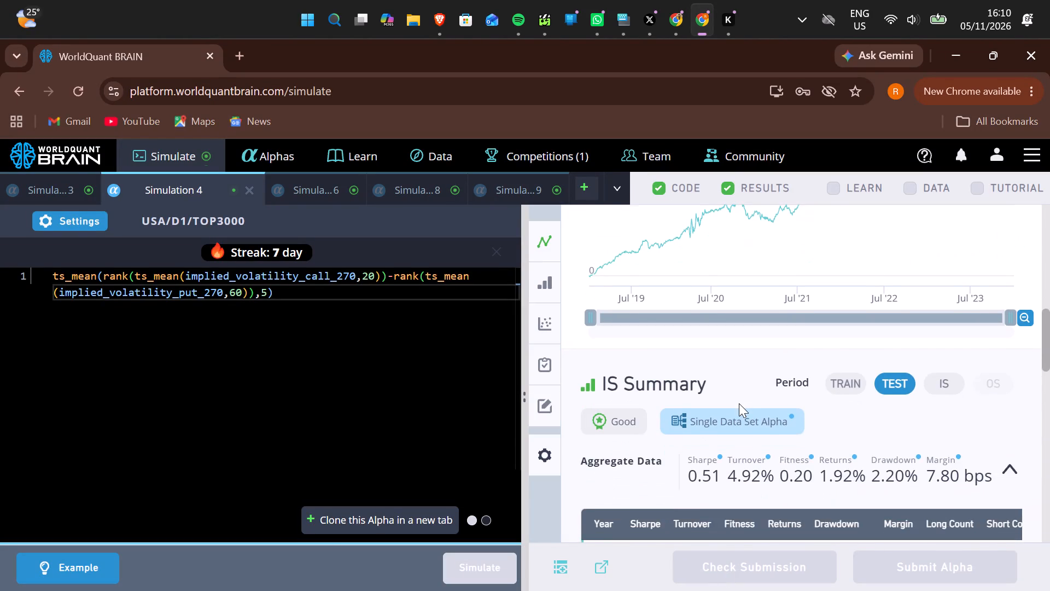
{"action": "scroll", "coordinate": [739, 403], "scroll_direction": "down", "scroll_amount": 4}
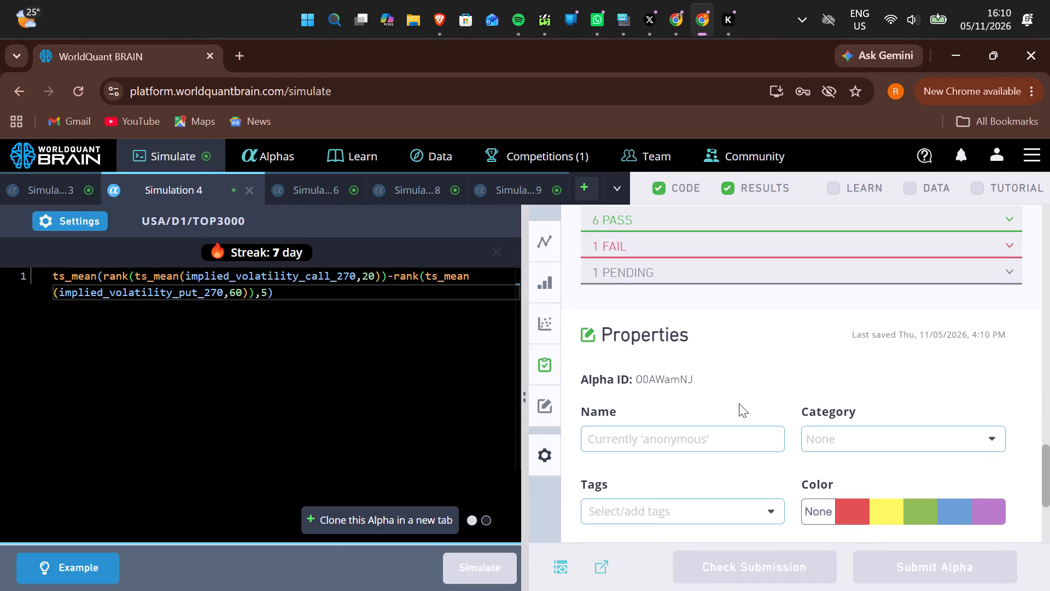
{"action": "scroll", "coordinate": [739, 403], "scroll_direction": "up", "scroll_amount": 1}
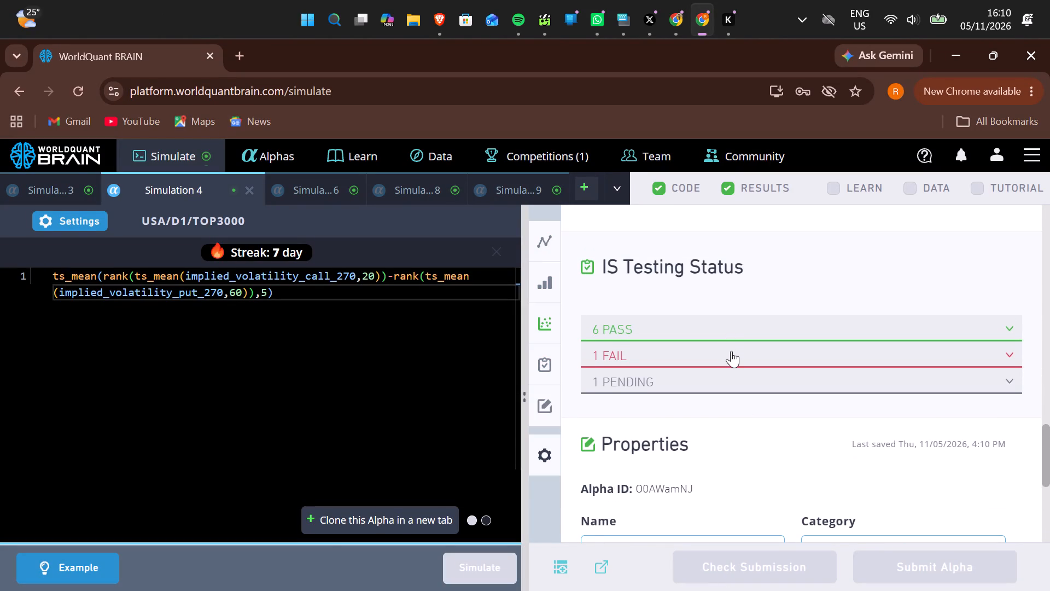
{"action": "left_click", "coordinate": [731, 351]}
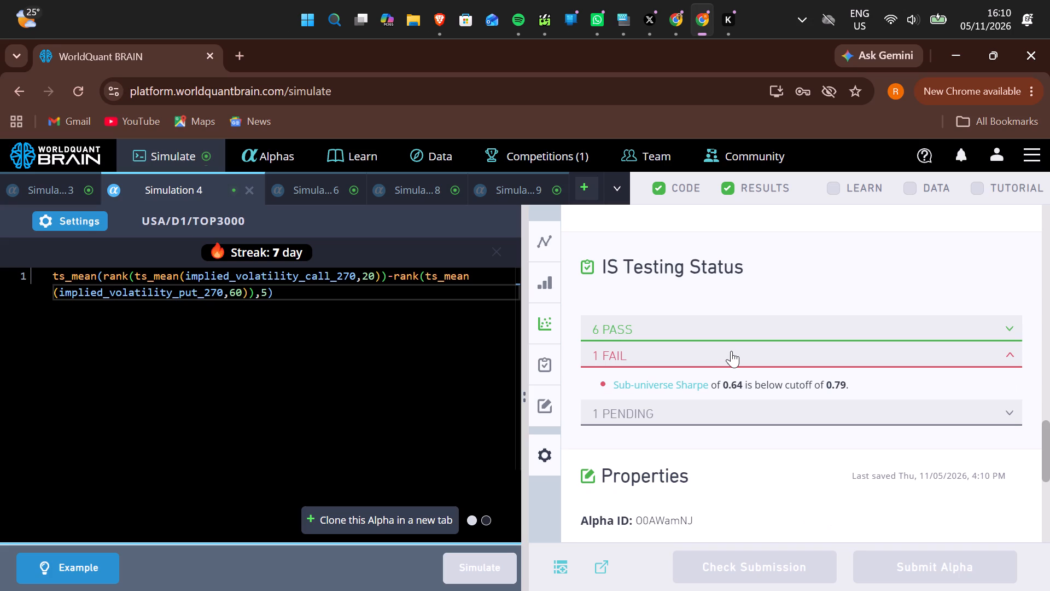
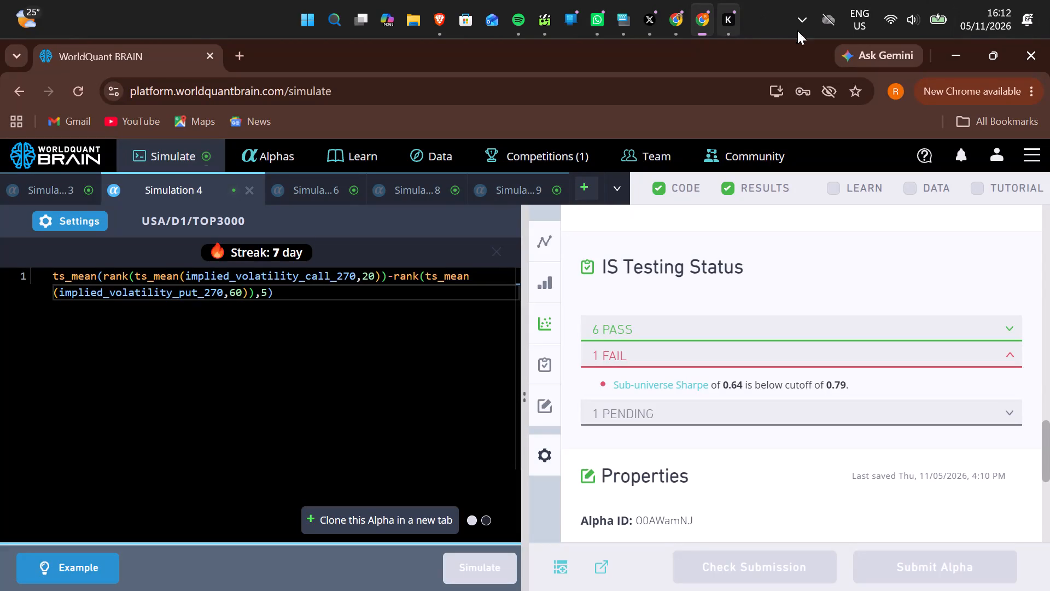
Minimize the Chrome window showing WorldQuant BRAIN and the Brave window behind it to get to Spotify.
{"action": "left_click", "coordinate": [944, 45]}
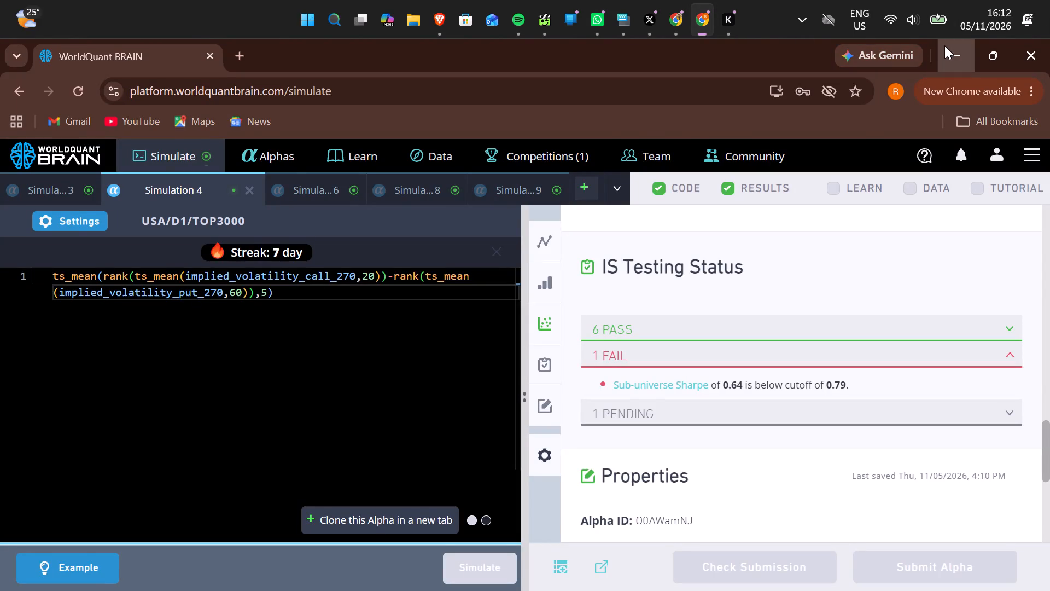
{"action": "left_click", "coordinate": [944, 45]}
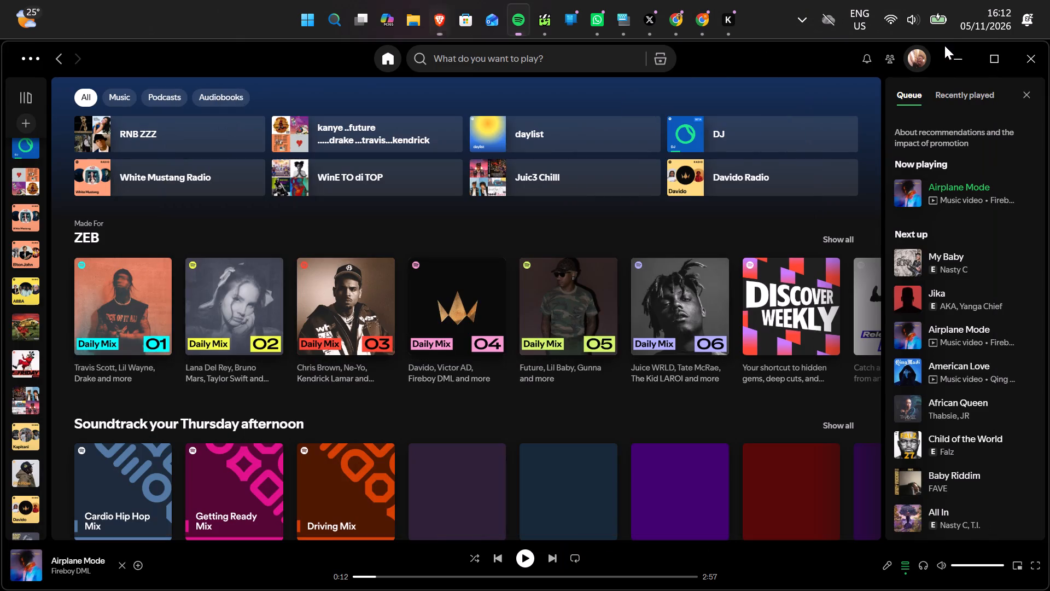
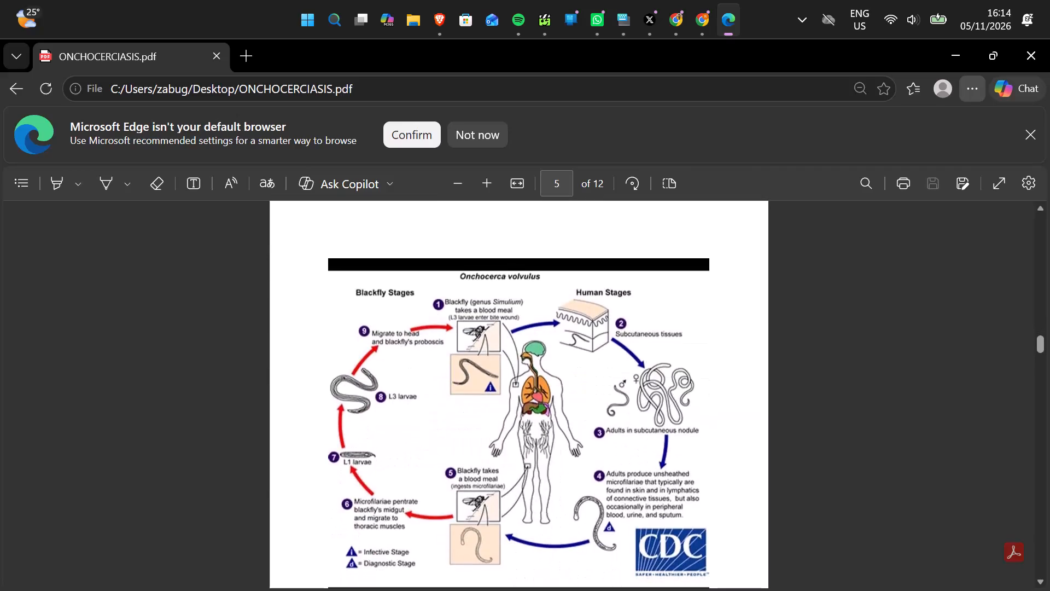
Skim ONCHOCERCIASIS.pdf from the life-cycle diagram through to the reference page, and back to the group members list on page 1.
{"action": "scroll", "coordinate": [520, 396], "scroll_direction": "down", "scroll_amount": 3}
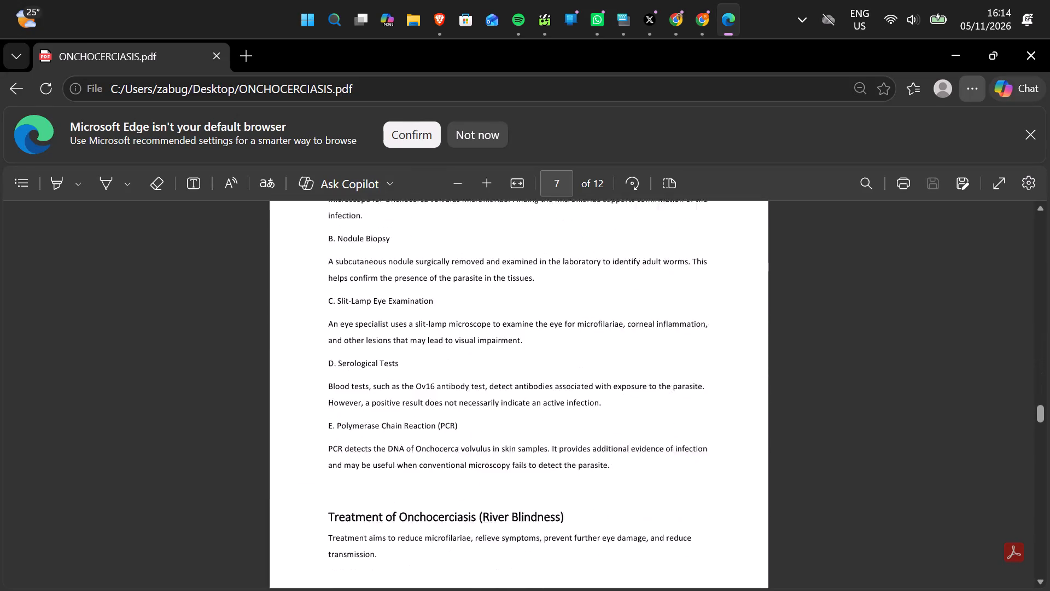
{"action": "scroll", "coordinate": [520, 396], "scroll_direction": "down", "scroll_amount": 5}
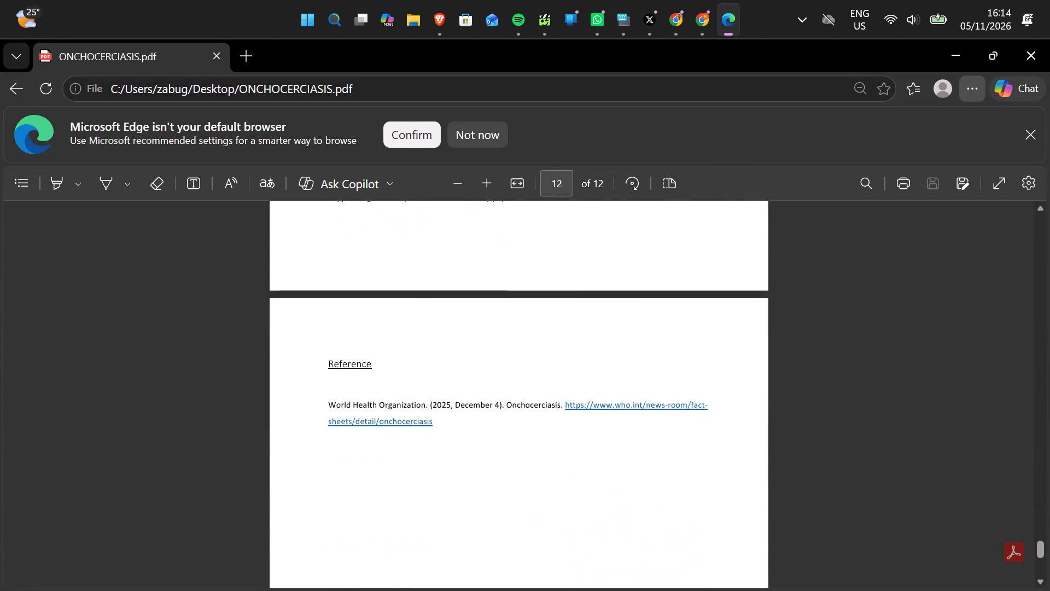
{"action": "scroll", "coordinate": [520, 396], "scroll_direction": "up", "scroll_amount": 10}
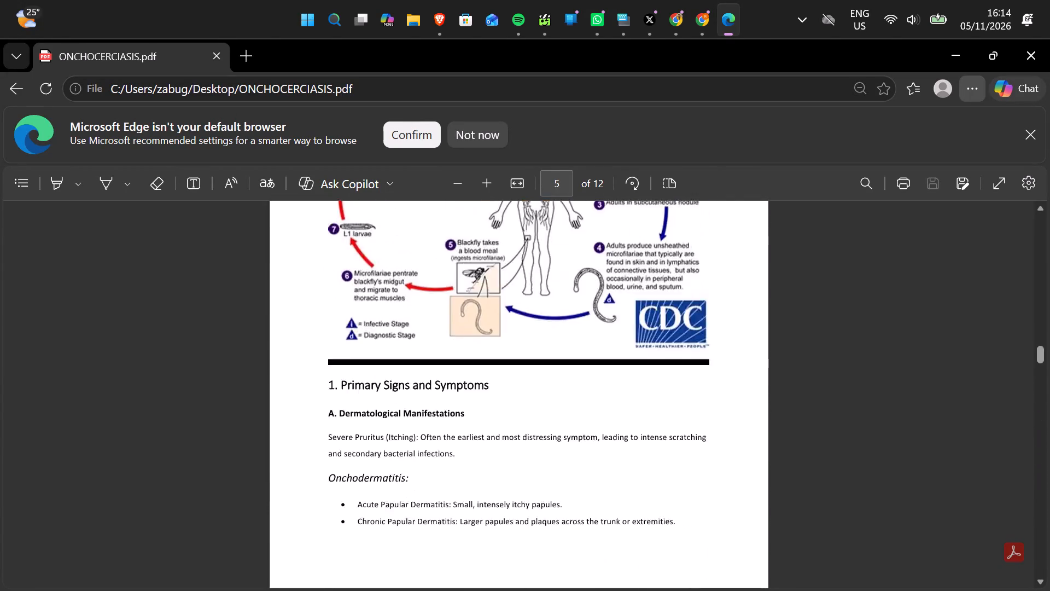
{"action": "scroll", "coordinate": [520, 396], "scroll_direction": "up", "scroll_amount": 5}
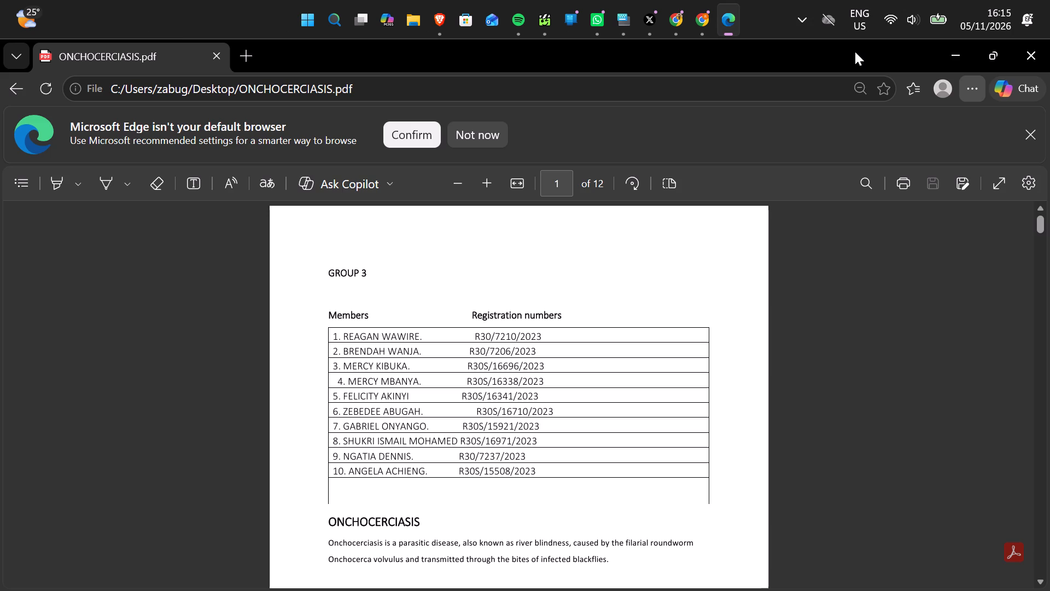
Switch back to the Chrome window showing Simulation 4 on WorldQuant BRAIN.
{"action": "left_click", "coordinate": [705, 29]}
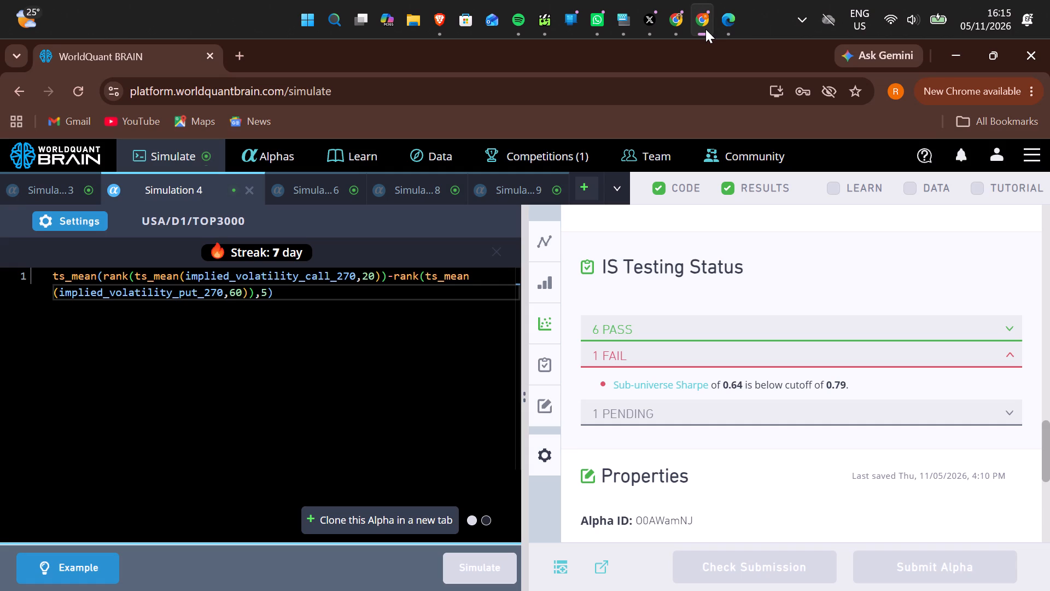
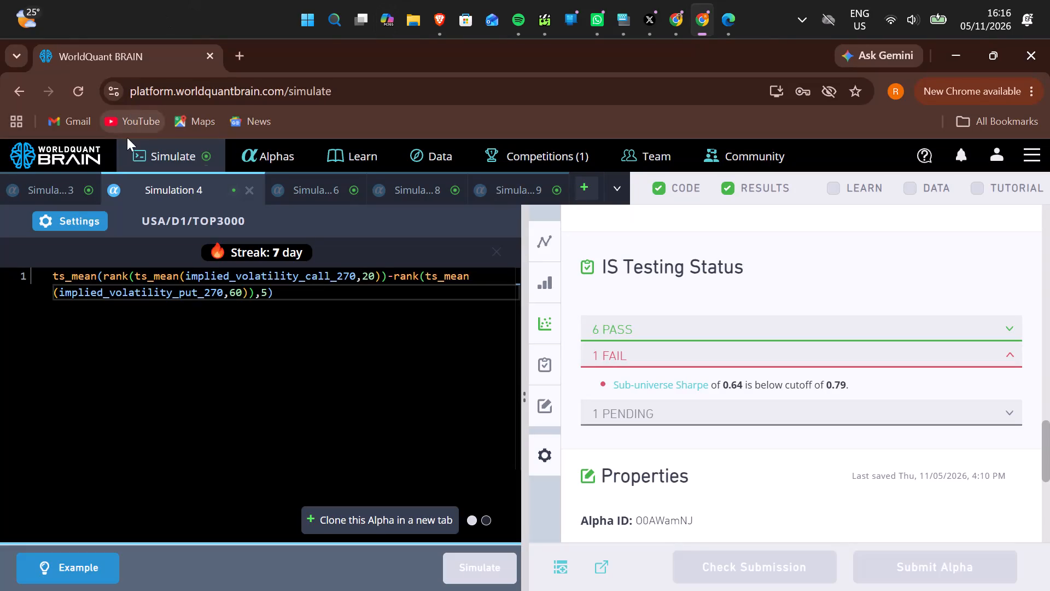
Open the simulation settings of the implied-volatility call/put alpha in Simulation 4.
{"action": "left_click", "coordinate": [72, 226]}
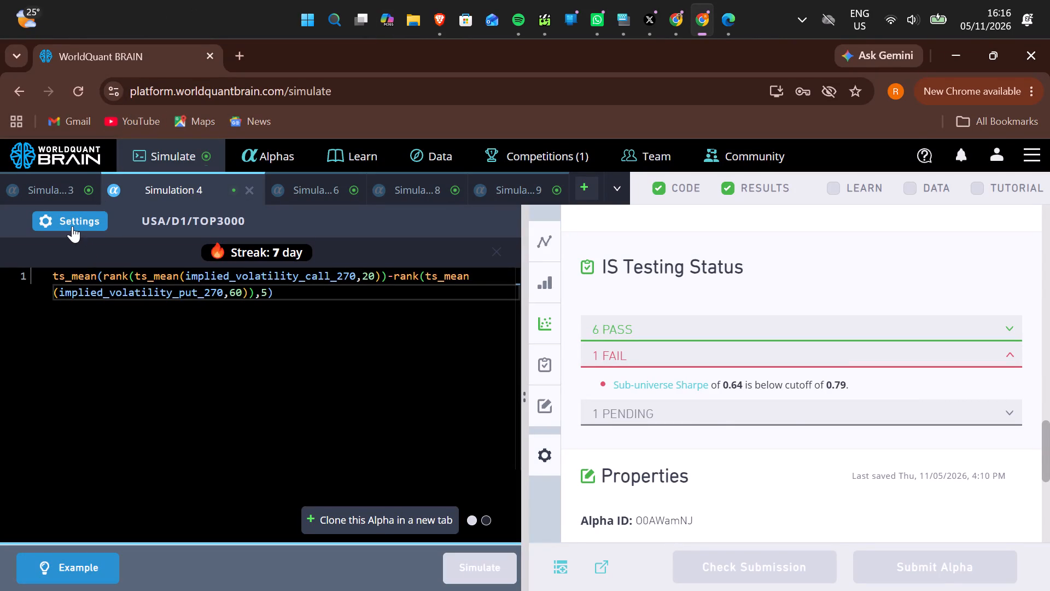
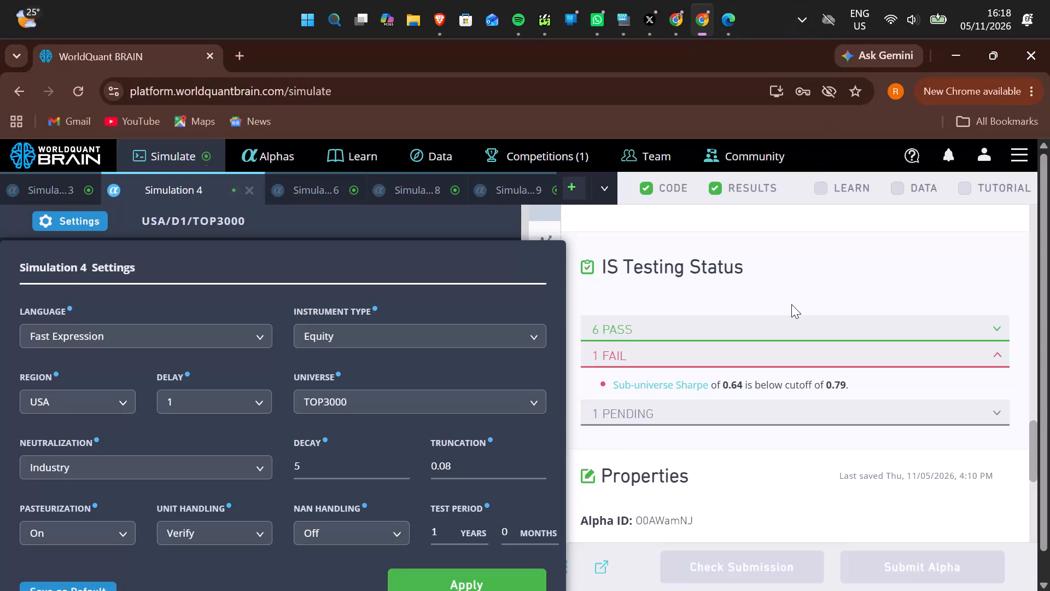
Show the IS Summary of Simulation 4 for the IS period.
{"action": "scroll", "coordinate": [791, 304], "scroll_direction": "up", "scroll_amount": 4}
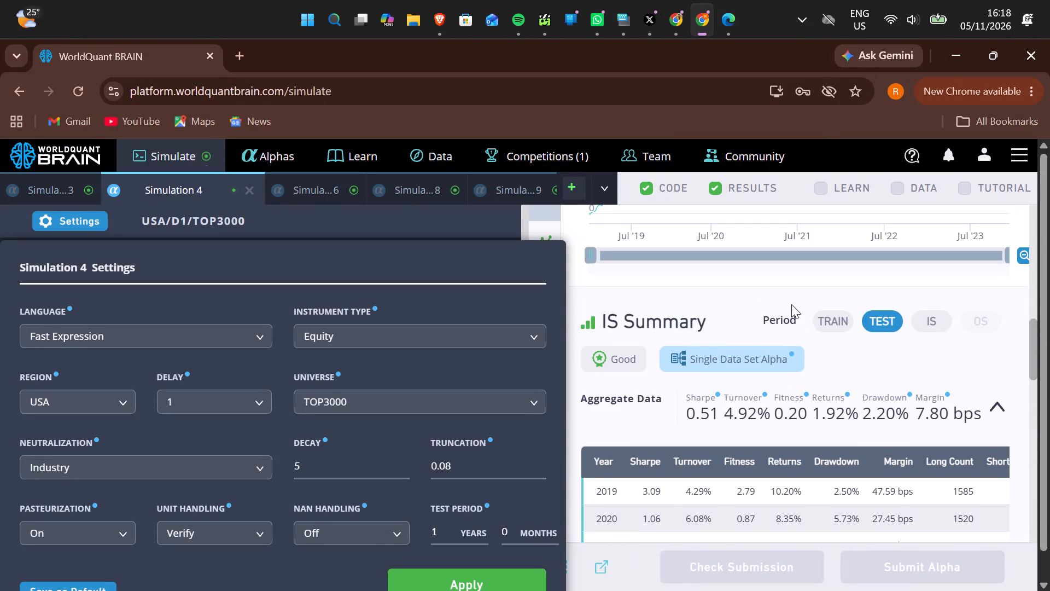
{"action": "scroll", "coordinate": [791, 304], "scroll_direction": "up", "scroll_amount": 1}
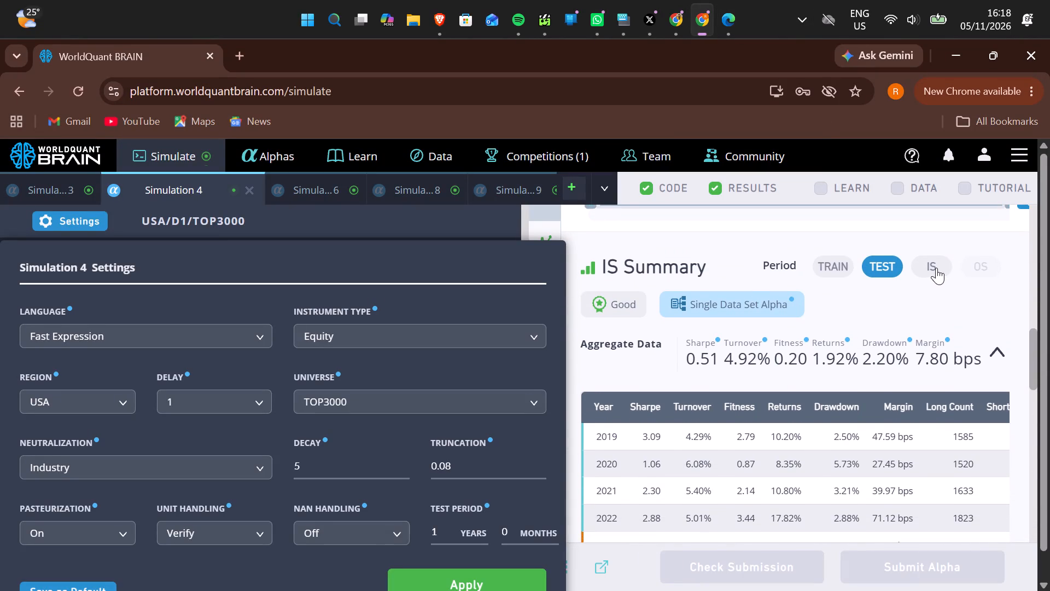
{"action": "left_click", "coordinate": [936, 268]}
{"action": "left_click", "coordinate": [936, 268]}
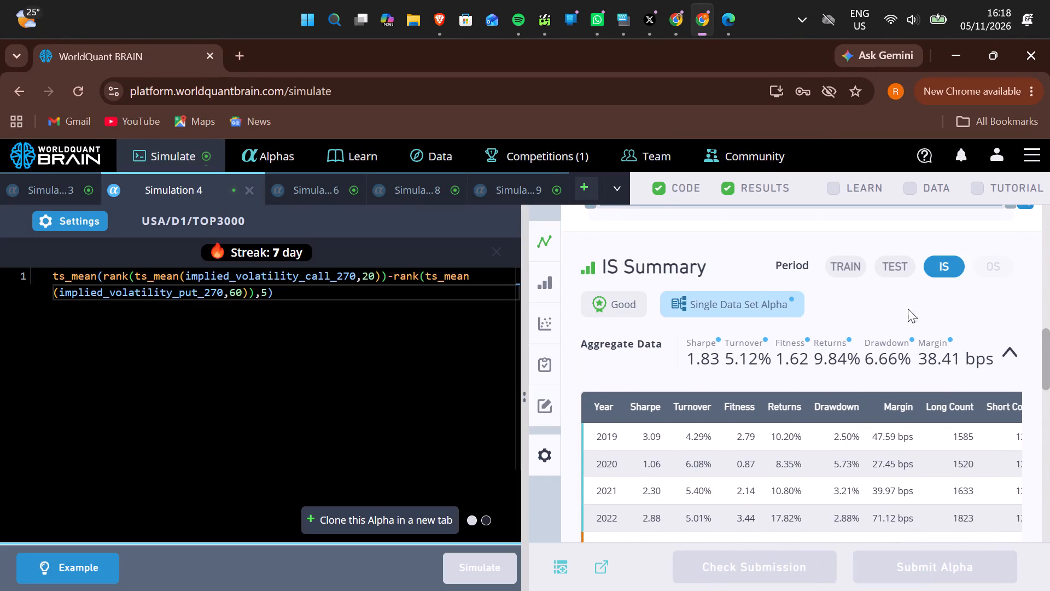
Examine Simulation 4's IS Testing Status, yearly IS Summary table and cumulative performance chart.
{"action": "scroll", "coordinate": [884, 336], "scroll_direction": "down", "scroll_amount": 4}
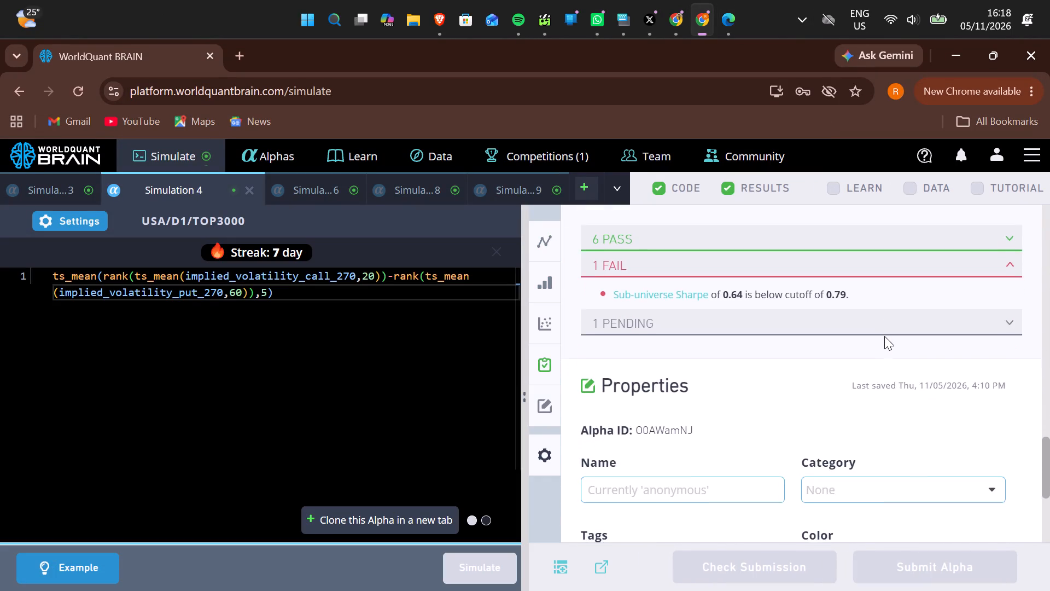
{"action": "scroll", "coordinate": [884, 336], "scroll_direction": "up", "scroll_amount": 1}
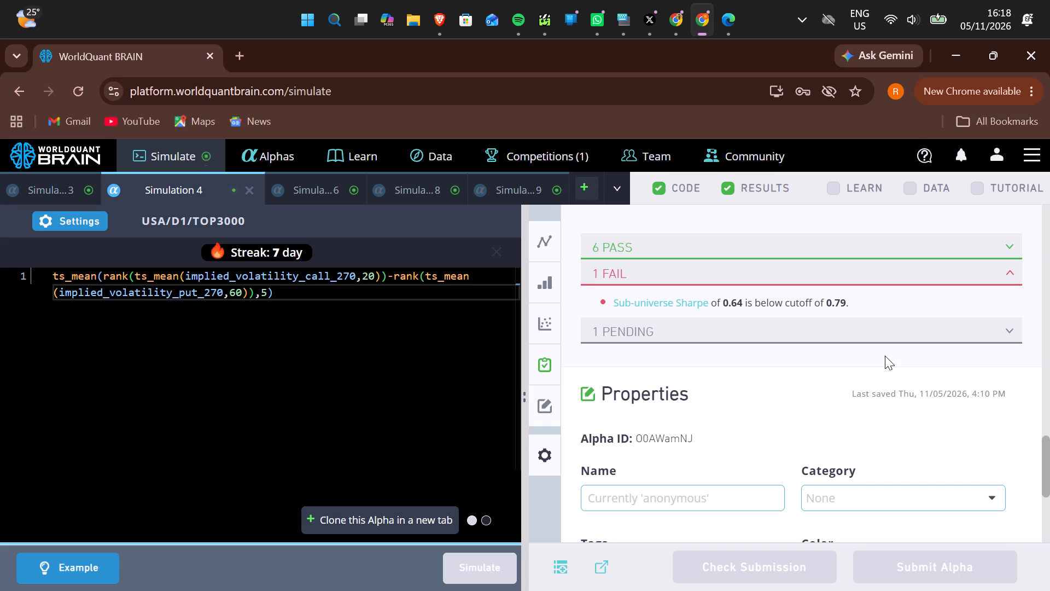
{"action": "scroll", "coordinate": [885, 356], "scroll_direction": "up", "scroll_amount": 1}
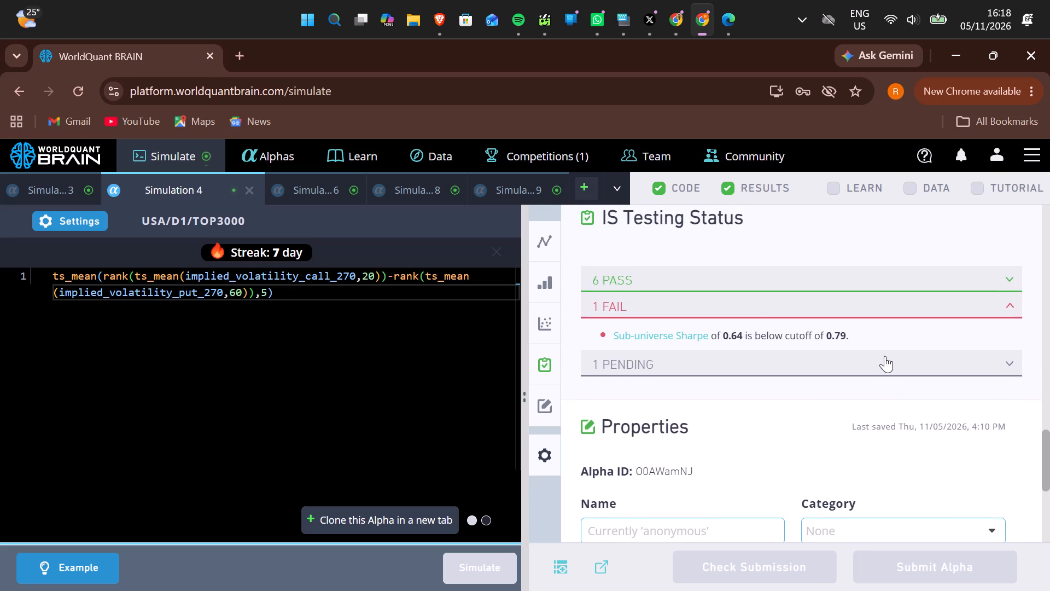
{"action": "scroll", "coordinate": [885, 356], "scroll_direction": "up", "scroll_amount": 1}
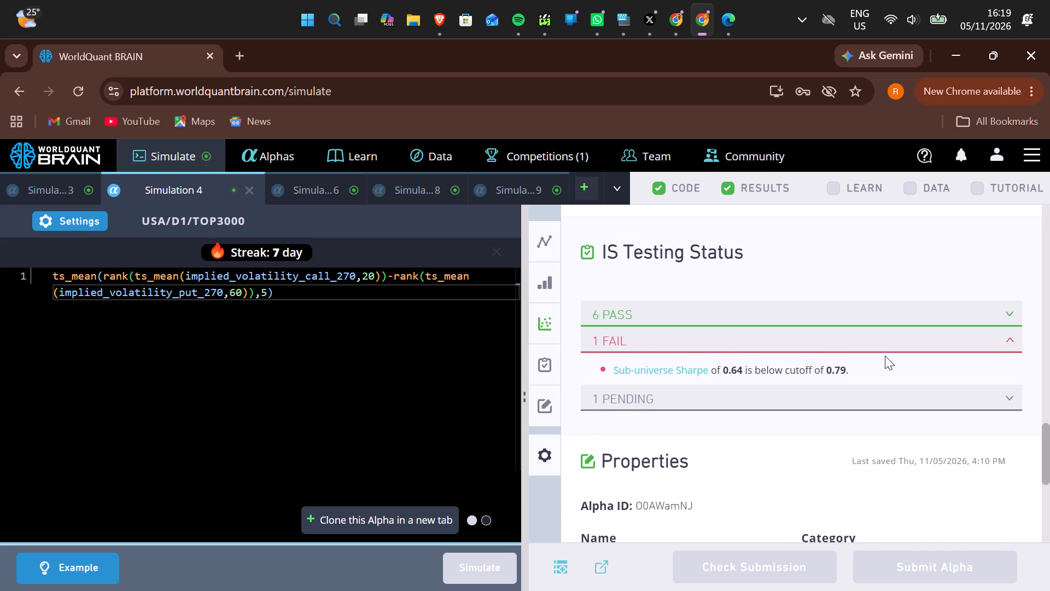
{"action": "scroll", "coordinate": [885, 356], "scroll_direction": "up", "scroll_amount": 3}
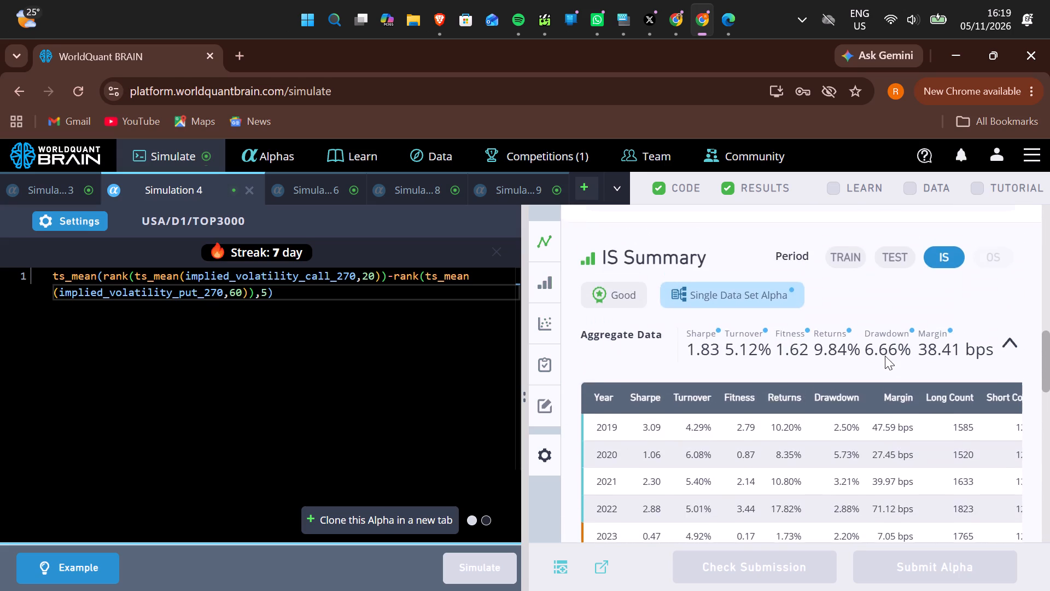
{"action": "scroll", "coordinate": [885, 356], "scroll_direction": "down", "scroll_amount": 1}
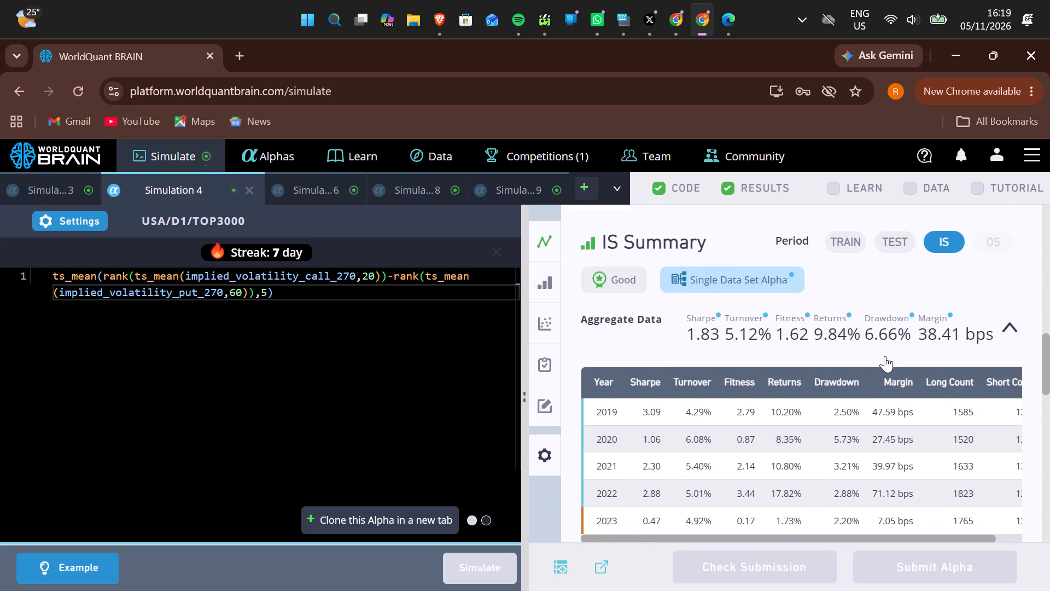
{"action": "scroll", "coordinate": [885, 356], "scroll_direction": "down", "scroll_amount": 1}
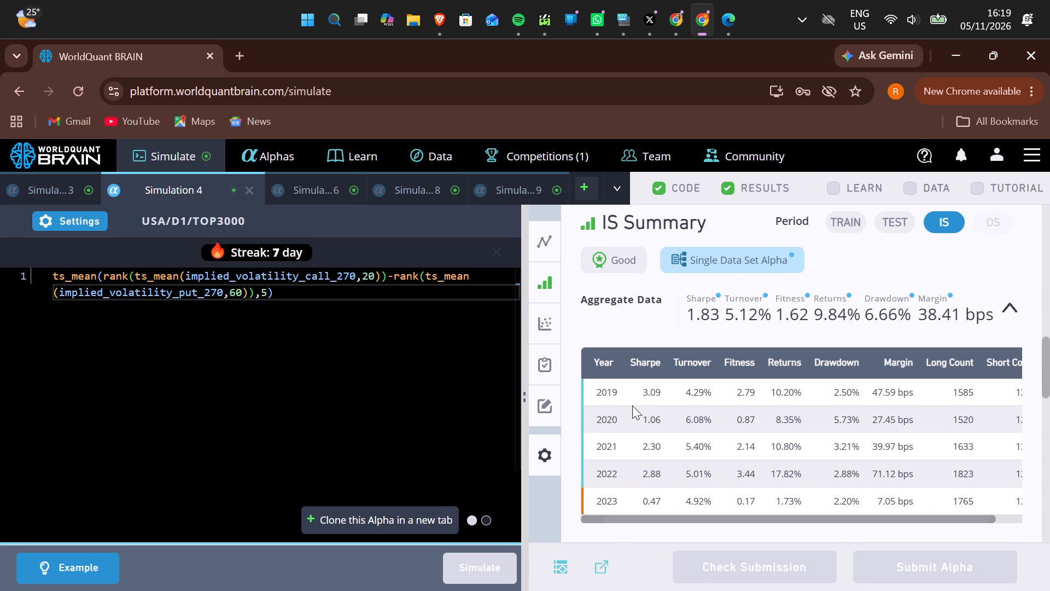
{"action": "scroll", "coordinate": [632, 405], "scroll_direction": "left", "scroll_amount": 1}
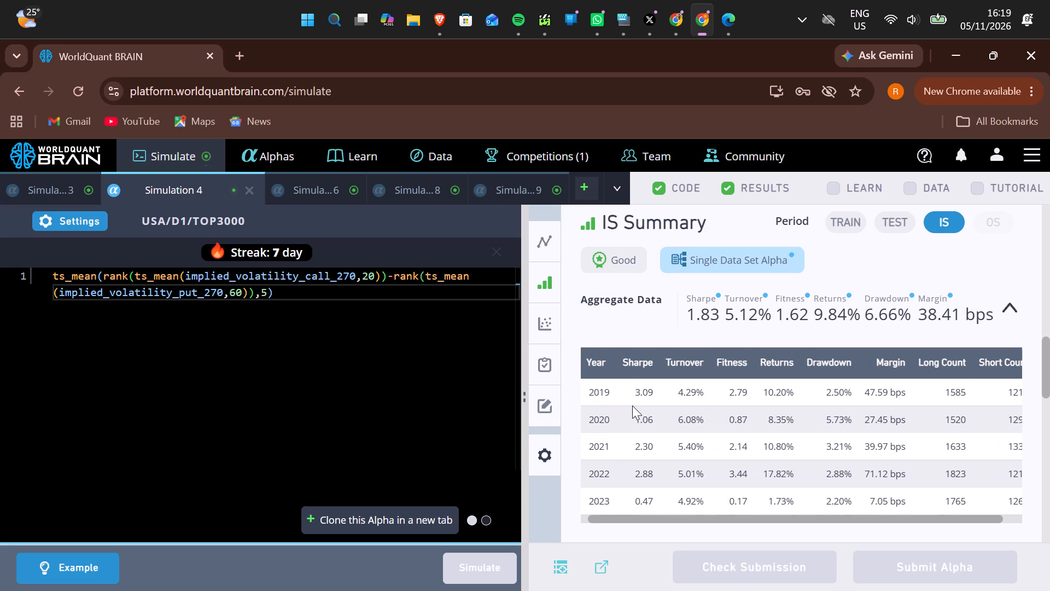
{"action": "scroll", "coordinate": [632, 405], "scroll_direction": "left", "scroll_amount": 1}
{"action": "scroll", "coordinate": [632, 405], "scroll_direction": "up", "scroll_amount": 2}
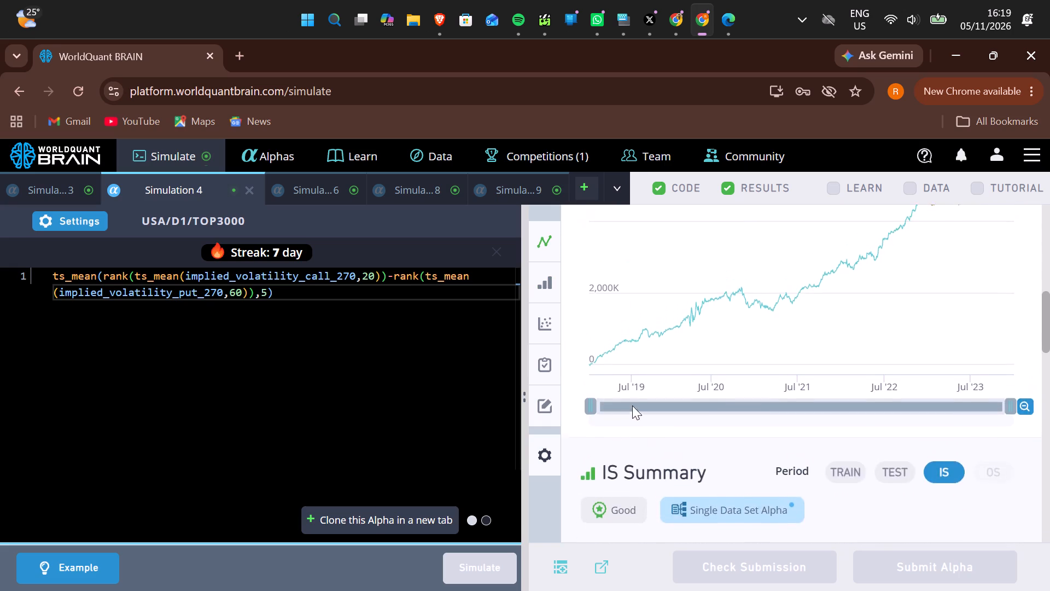
{"action": "scroll", "coordinate": [632, 405], "scroll_direction": "down", "scroll_amount": 2}
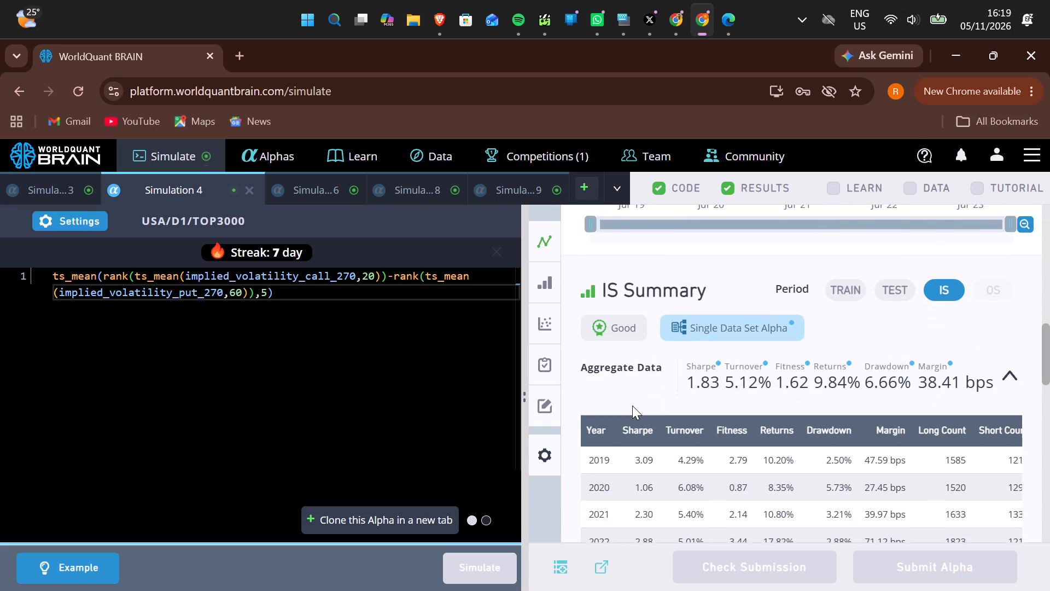
{"action": "scroll", "coordinate": [632, 405], "scroll_direction": "down", "scroll_amount": 1}
{"action": "scroll", "coordinate": [632, 405], "scroll_direction": "up", "scroll_amount": 2}
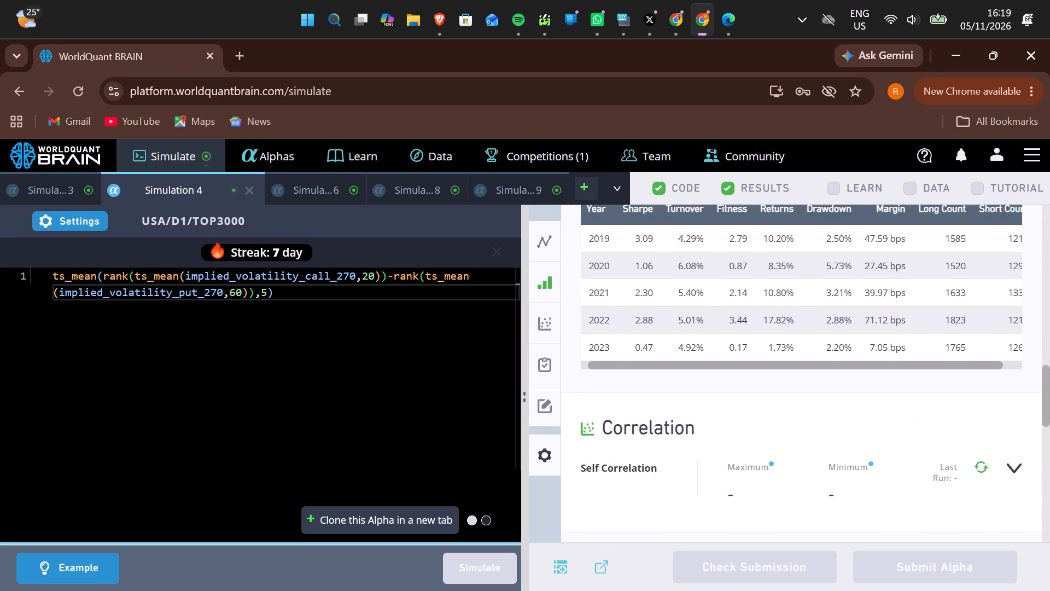
{"action": "scroll", "coordinate": [632, 405], "scroll_direction": "up", "scroll_amount": 1}
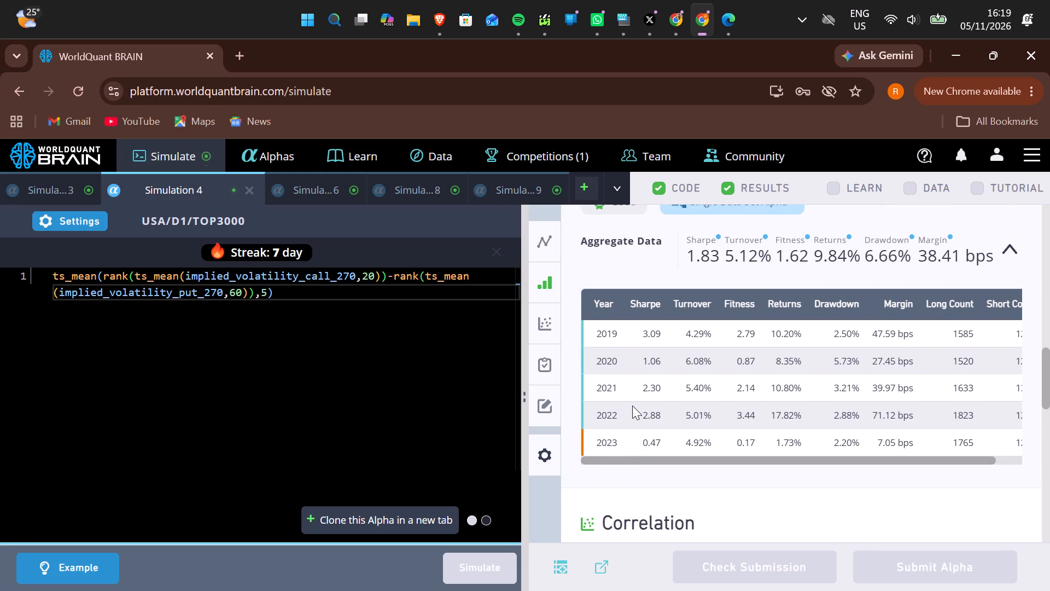
{"action": "scroll", "coordinate": [632, 405], "scroll_direction": "up", "scroll_amount": 1}
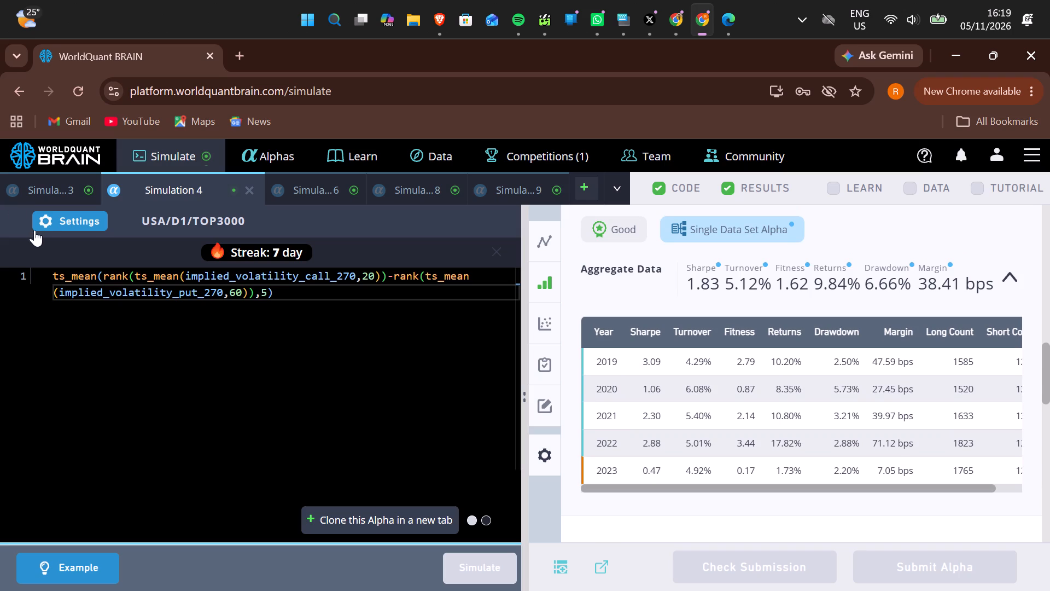
Reopen the Simulation 4 settings and review them alongside the IS Testing Status results.
{"action": "left_click", "coordinate": [54, 223]}
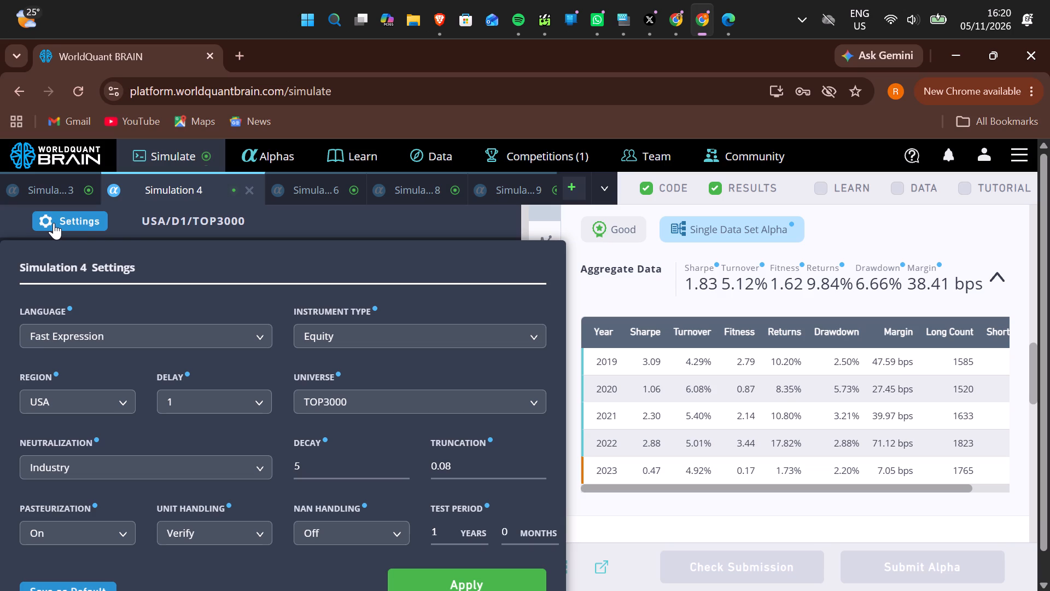
{"action": "scroll", "coordinate": [54, 223], "scroll_direction": "down", "scroll_amount": 2}
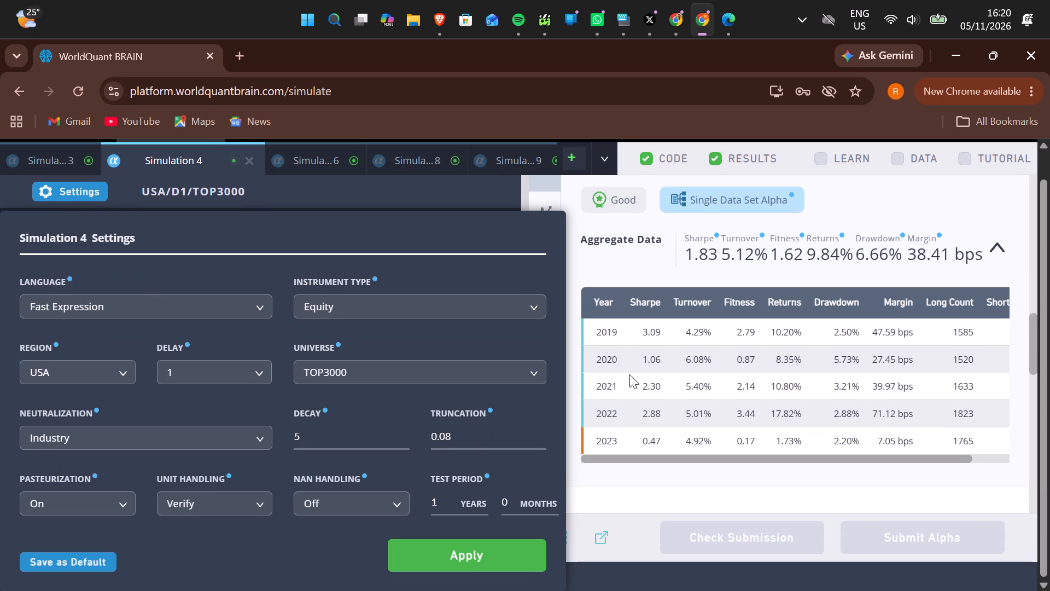
{"action": "scroll", "coordinate": [629, 374], "scroll_direction": "down", "scroll_amount": 3}
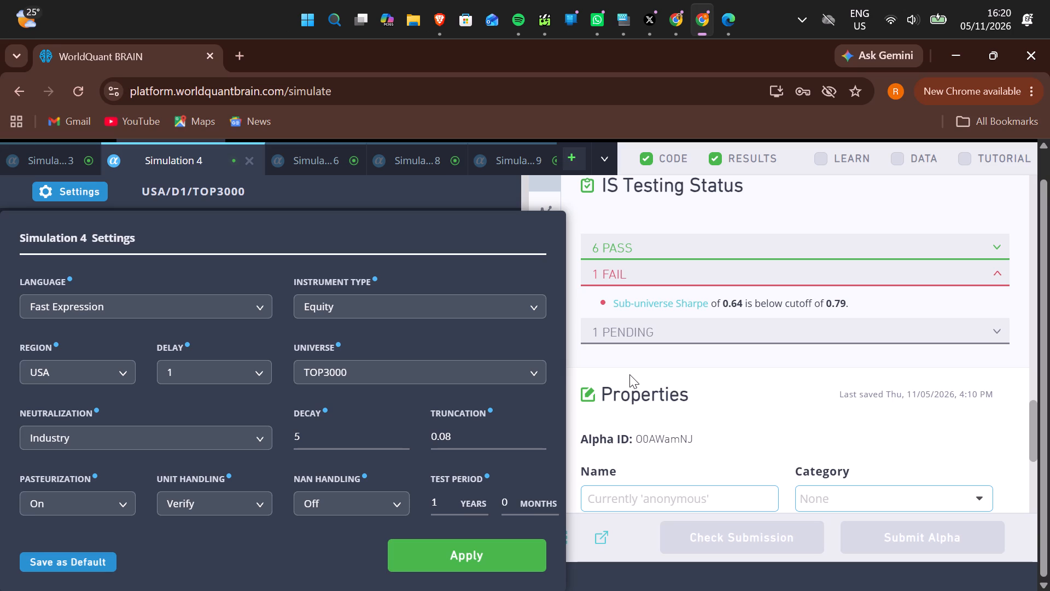
Switch to the Brave window with the YouTube music video.
{"action": "left_click", "coordinate": [447, 25]}
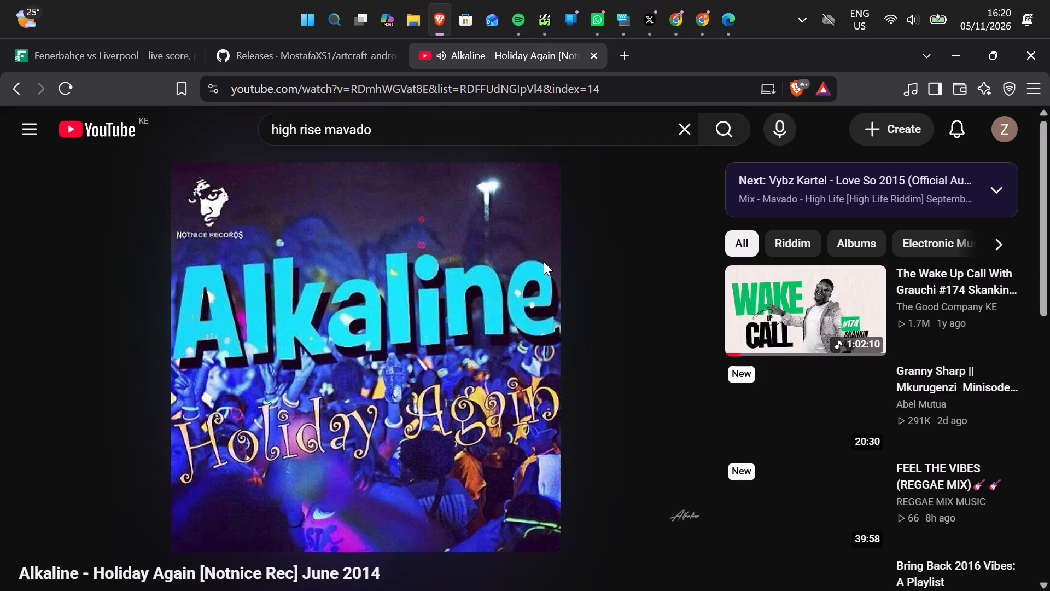
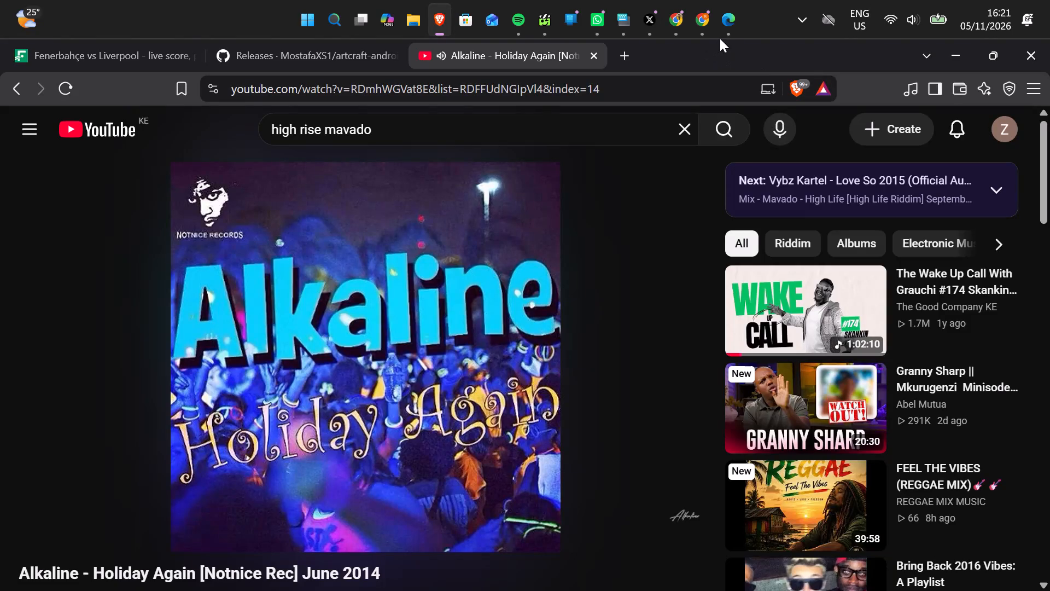
Switch to the WorldQuant BRAIN window in Chrome and expand the passed checks in Simulation 4's IS Testing Status to review them.
{"action": "left_click", "coordinate": [693, 22]}
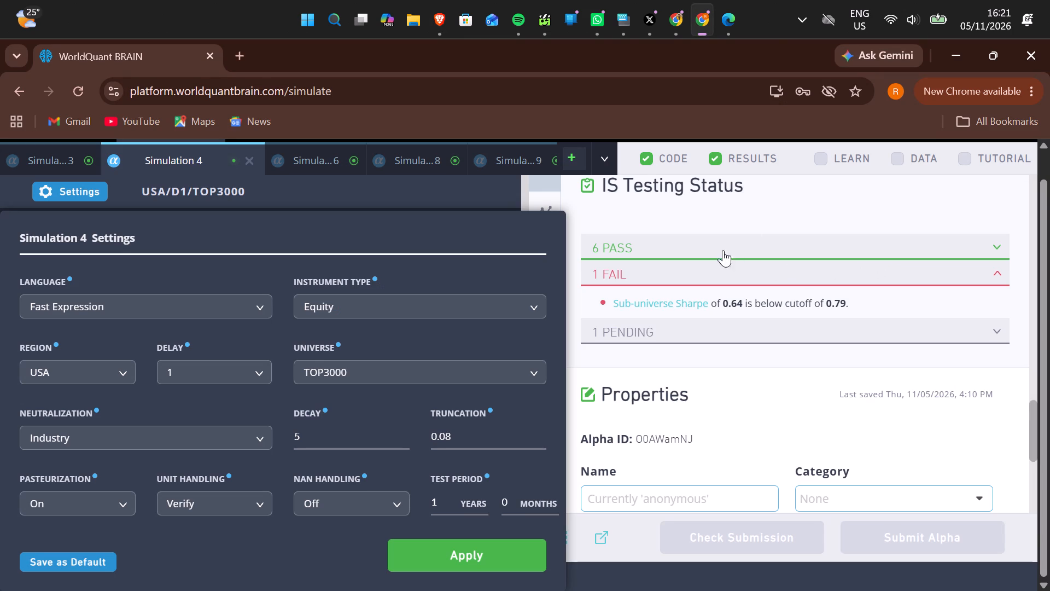
{"action": "left_click", "coordinate": [692, 244]}
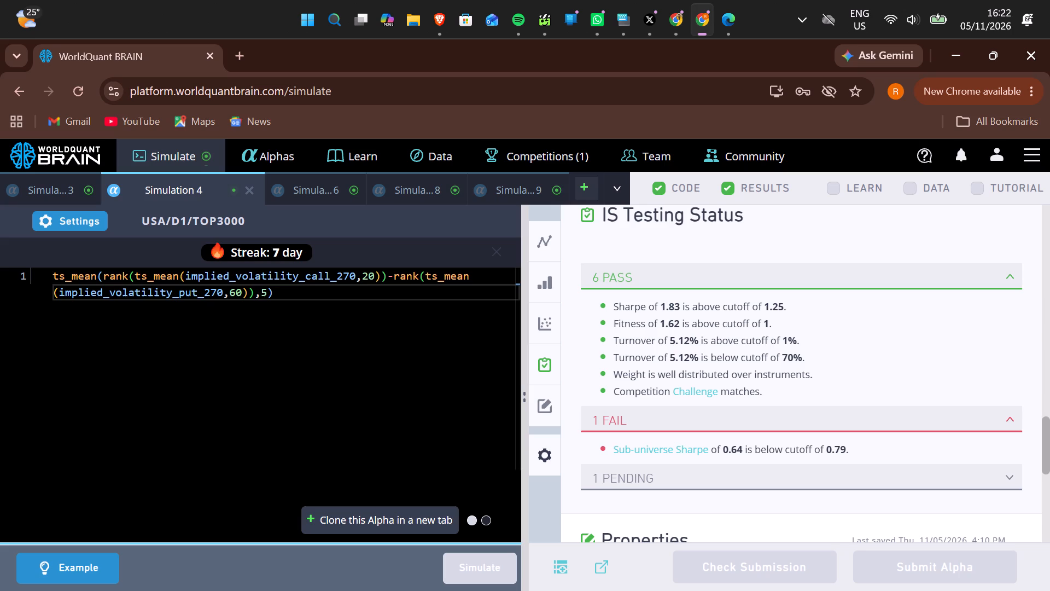
{"action": "scroll", "coordinate": [640, 318], "scroll_direction": "up", "scroll_amount": 1}
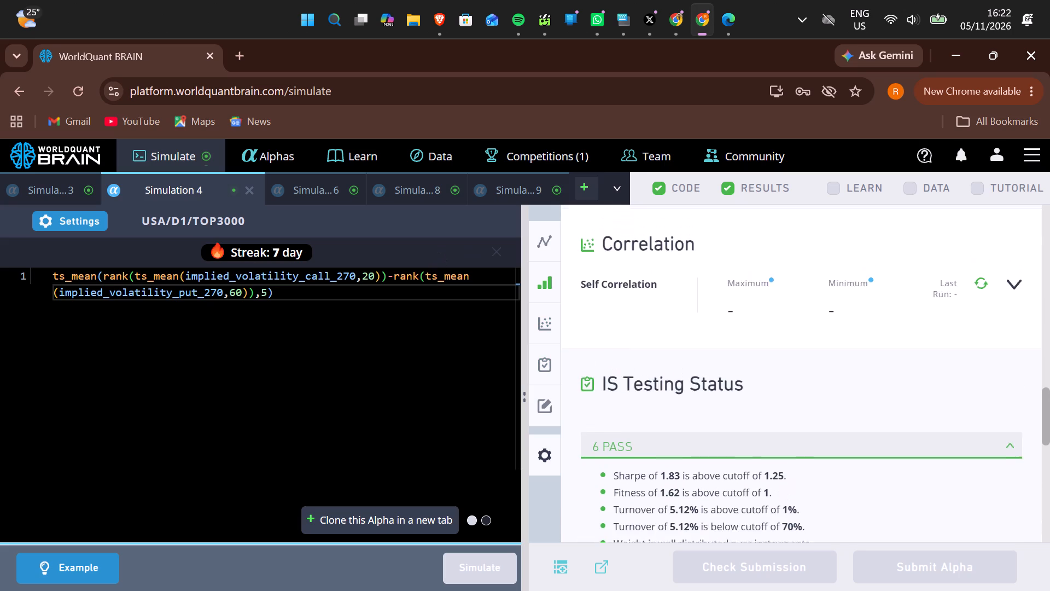
{"action": "scroll", "coordinate": [640, 318], "scroll_direction": "down", "scroll_amount": 4}
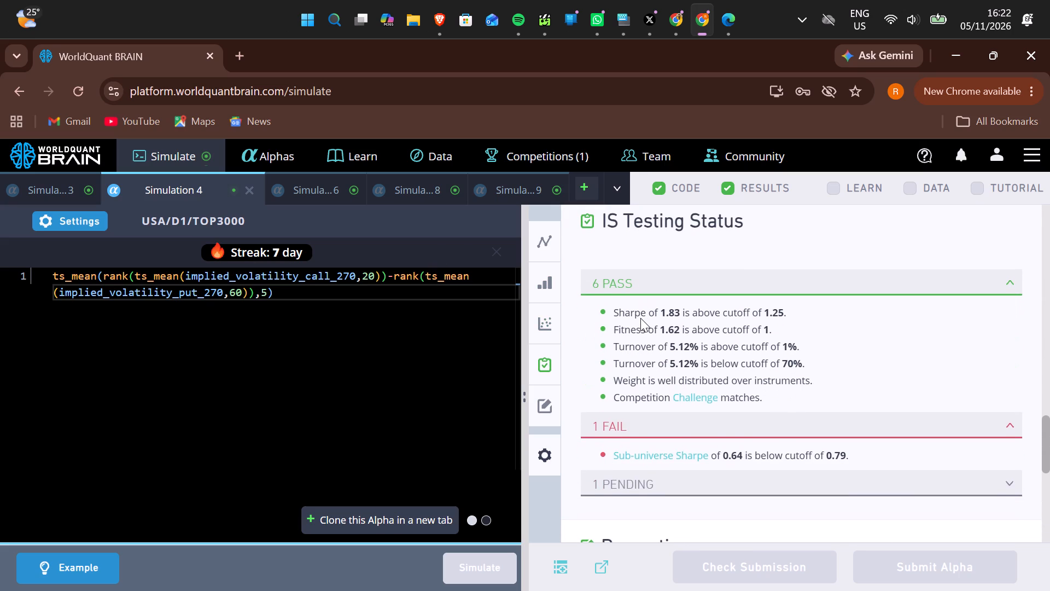
{"action": "scroll", "coordinate": [640, 318], "scroll_direction": "down", "scroll_amount": 1}
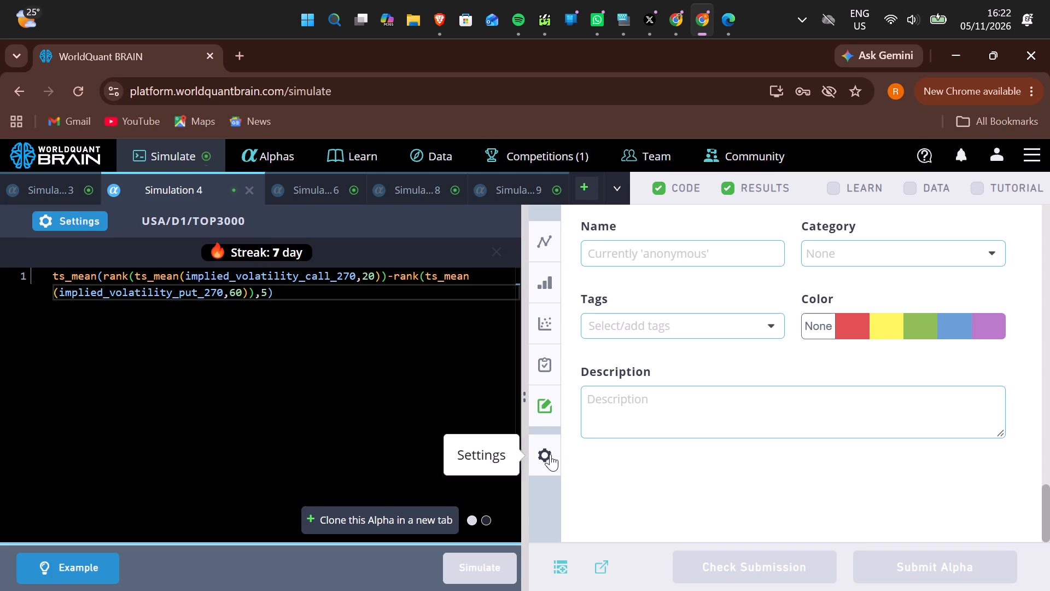
Open the Alpha details menu customization, look through its rearrangeable sections, and return to Simulation 4's results.
{"action": "left_click", "coordinate": [550, 454]}
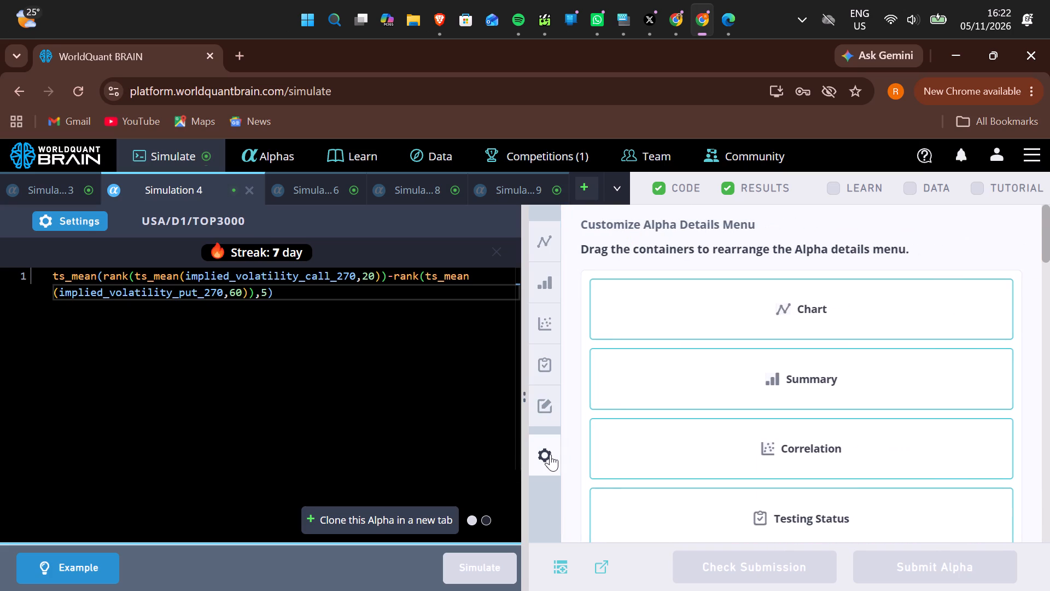
{"action": "scroll", "coordinate": [796, 465], "scroll_direction": "down", "scroll_amount": 1}
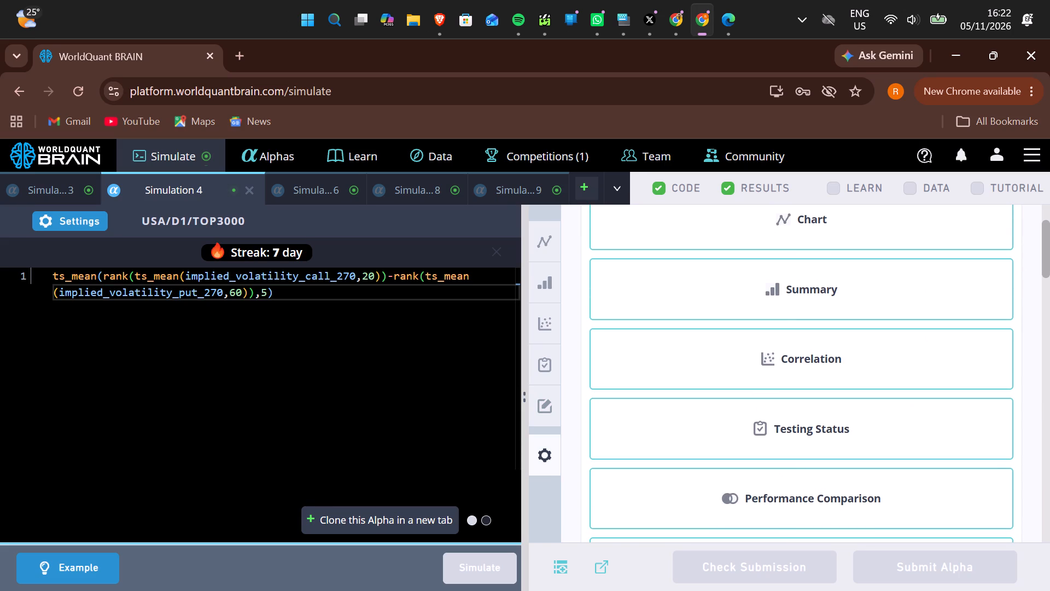
{"action": "scroll", "coordinate": [802, 426], "scroll_direction": "up", "scroll_amount": 2}
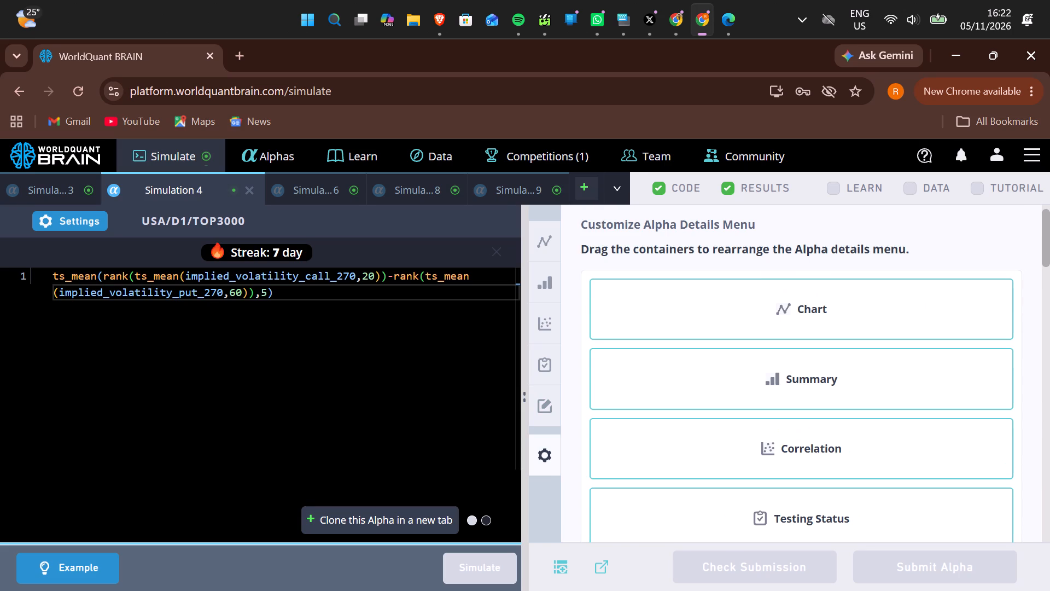
{"action": "scroll", "coordinate": [802, 426], "scroll_direction": "down", "scroll_amount": 1}
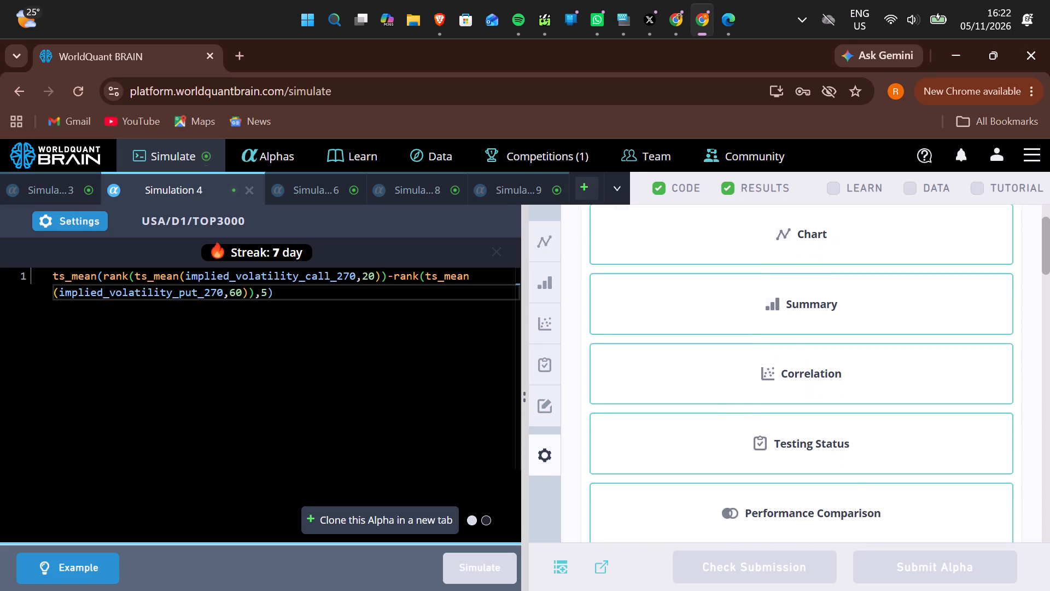
{"action": "scroll", "coordinate": [802, 426], "scroll_direction": "down", "scroll_amount": 2}
{"action": "scroll", "coordinate": [802, 426], "scroll_direction": "up", "scroll_amount": 2}
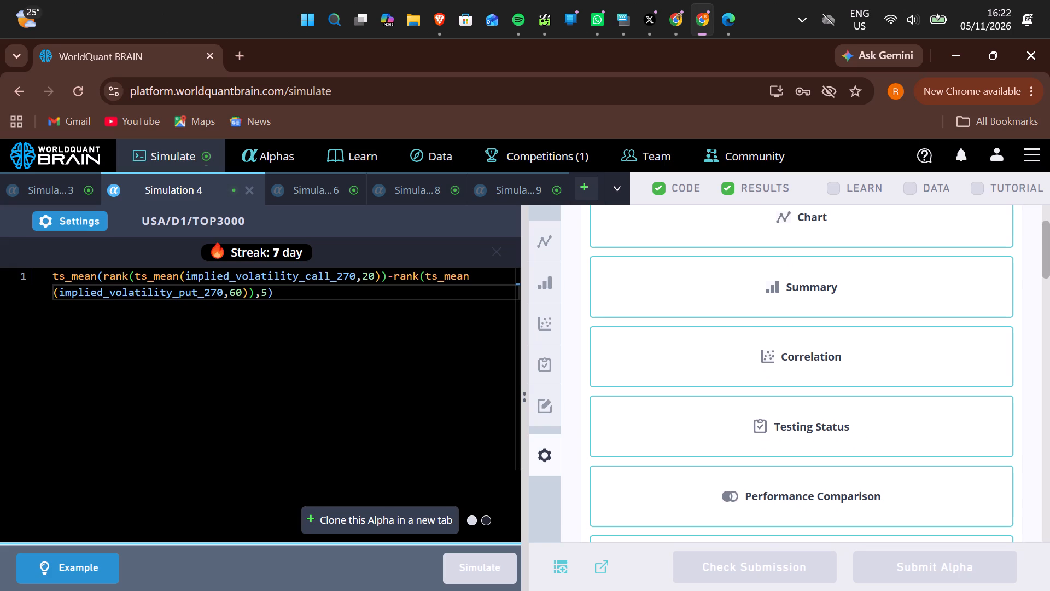
{"action": "left_click", "coordinate": [794, 435]}
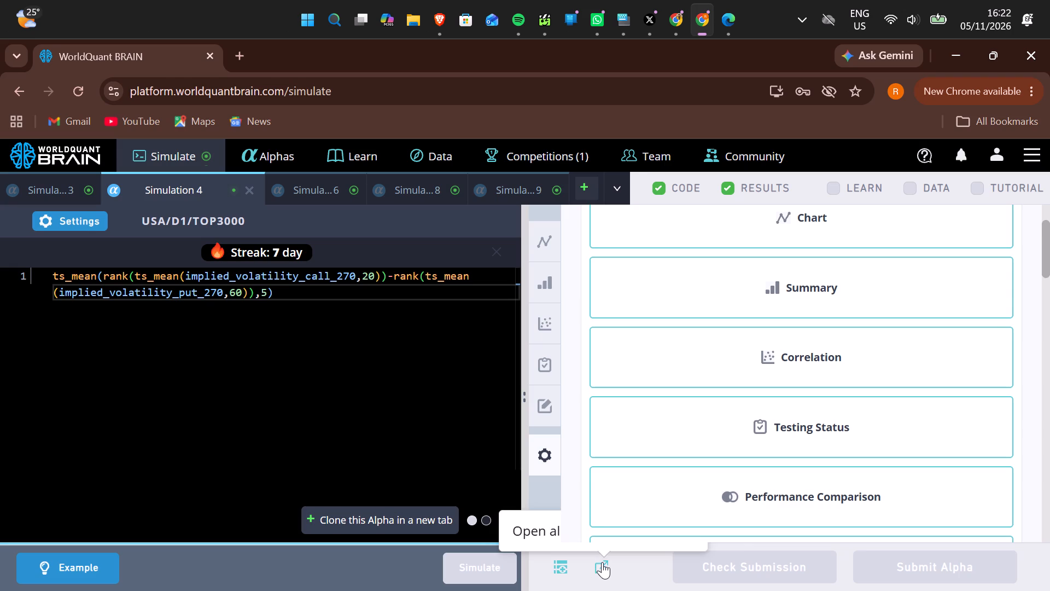
{"action": "scroll", "coordinate": [736, 407], "scroll_direction": "down", "scroll_amount": 5}
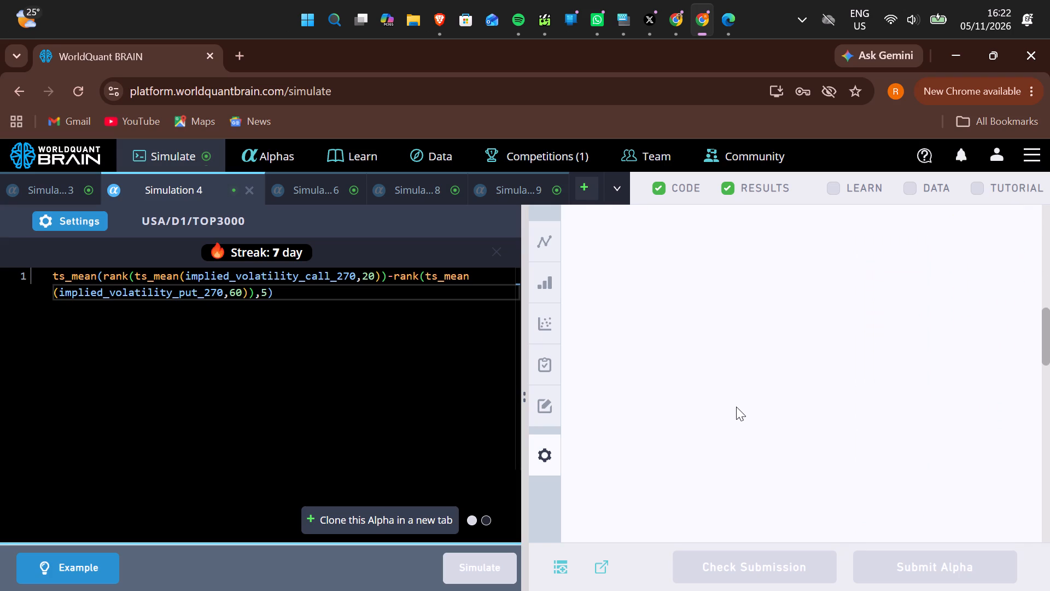
{"action": "scroll", "coordinate": [736, 407], "scroll_direction": "up", "scroll_amount": 5}
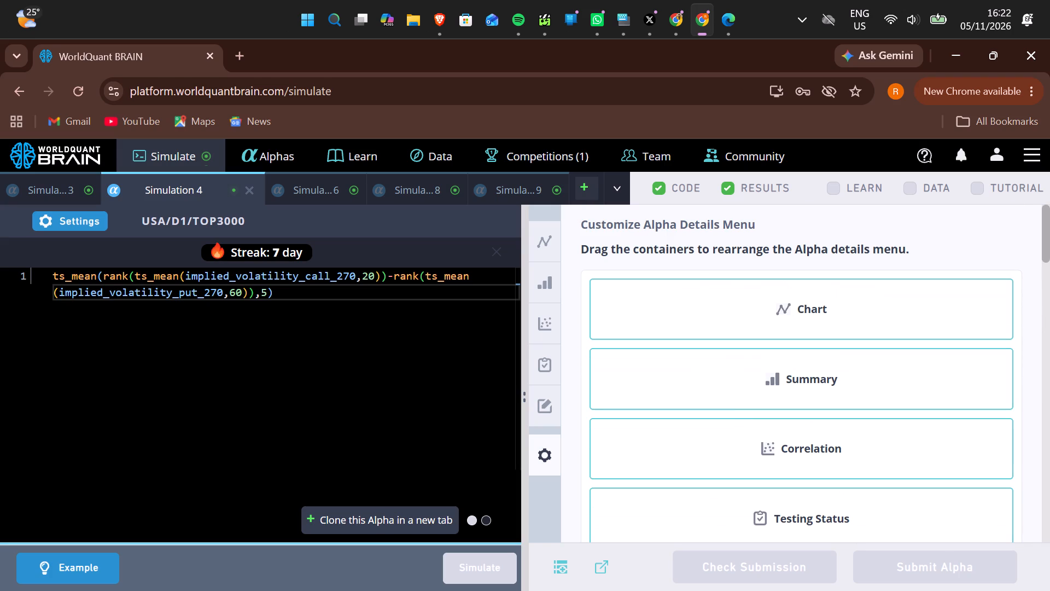
{"action": "scroll", "coordinate": [736, 407], "scroll_direction": "up", "scroll_amount": 1}
{"action": "scroll", "coordinate": [741, 404], "scroll_direction": "down", "scroll_amount": 2}
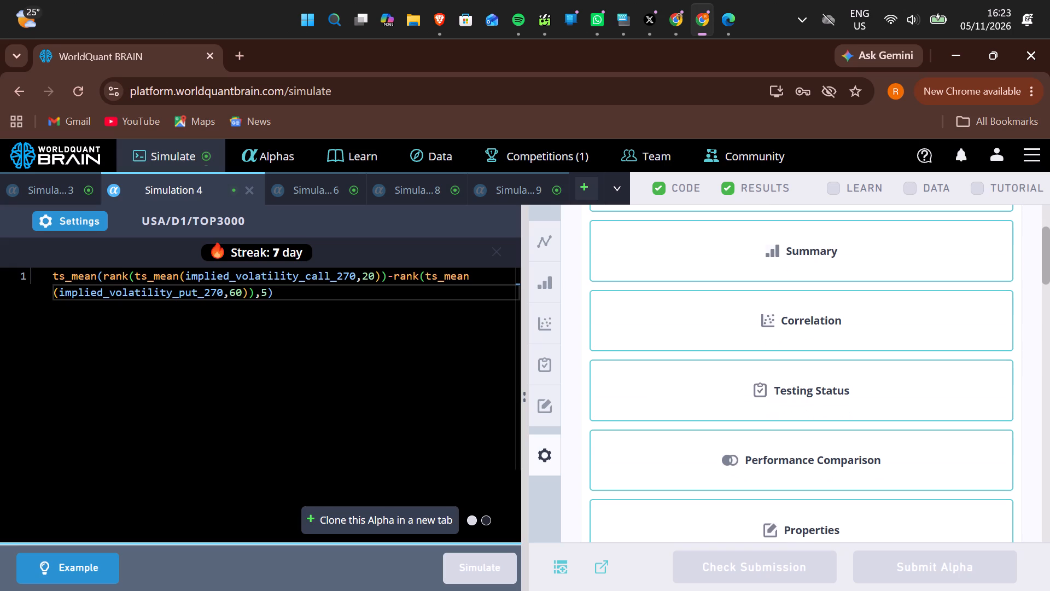
{"action": "left_click", "coordinate": [552, 358]}
{"action": "left_click", "coordinate": [538, 370]}
{"action": "triple_click", "coordinate": [538, 370]}
{"action": "left_click", "coordinate": [551, 456]}
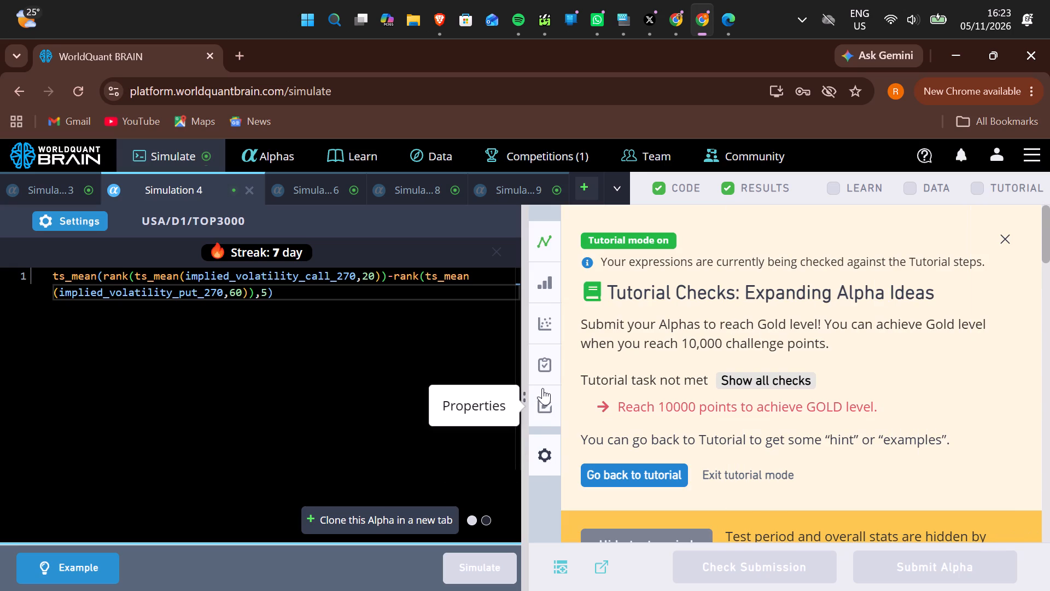
Go to Simulation 4's IS Testing Status and look over the checks, the alpha properties and the PnL chart.
{"action": "left_click", "coordinate": [542, 369]}
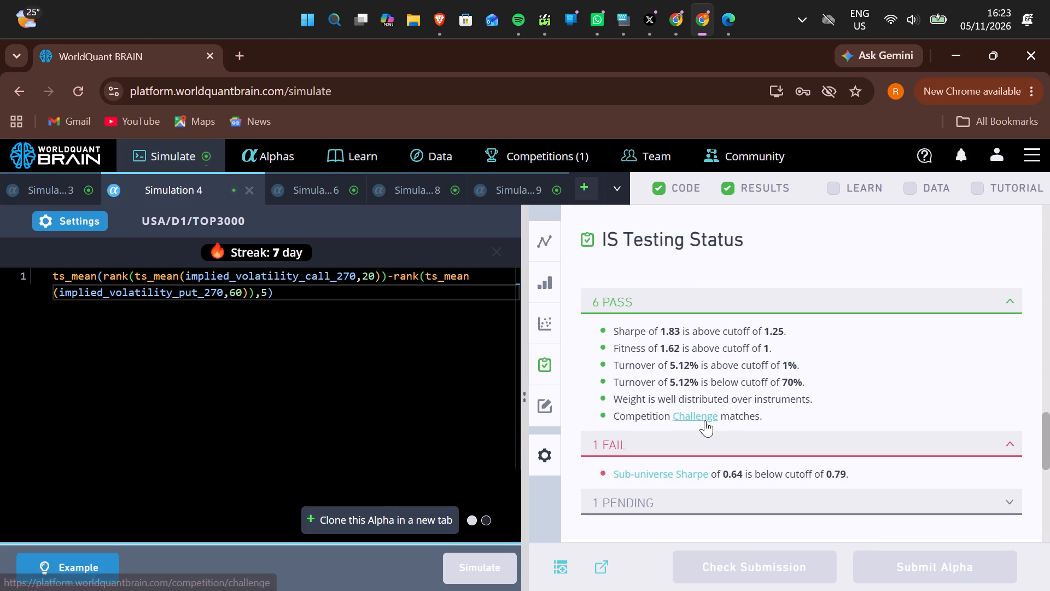
{"action": "scroll", "coordinate": [705, 420], "scroll_direction": "down", "scroll_amount": 3}
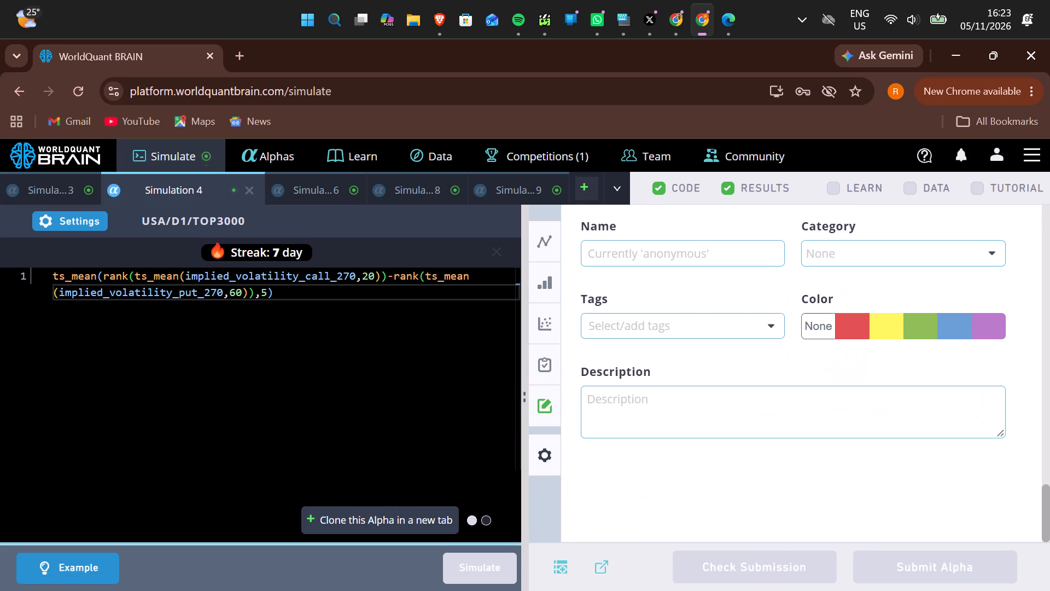
{"action": "scroll", "coordinate": [705, 420], "scroll_direction": "down", "scroll_amount": 1}
{"action": "scroll", "coordinate": [705, 420], "scroll_direction": "up", "scroll_amount": 4}
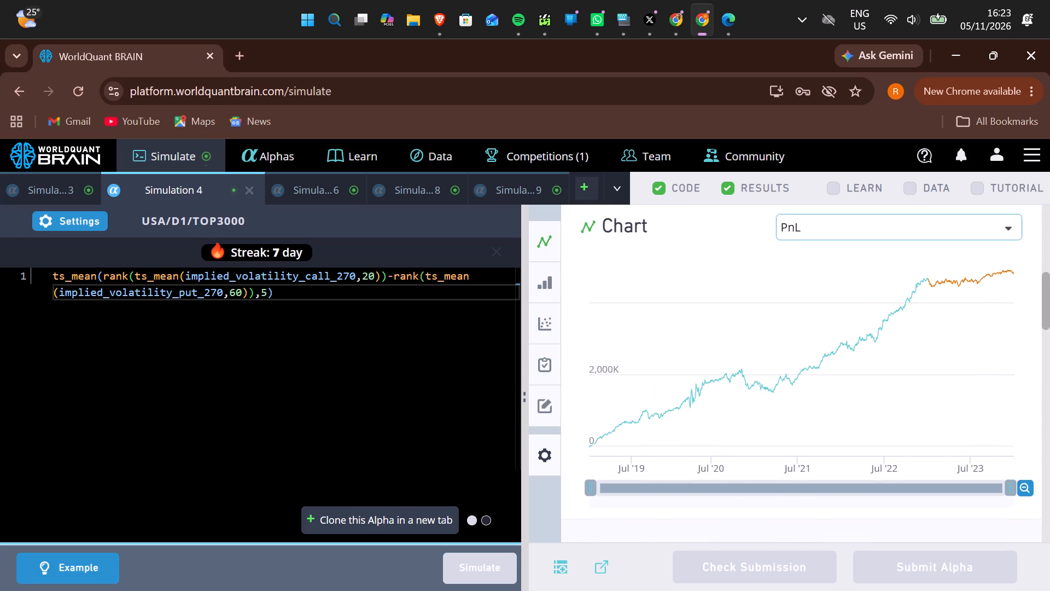
Look at the IS Summary's rating and data set labels, and try to show the summary for the OS period.
{"action": "scroll", "coordinate": [705, 420], "scroll_direction": "down", "scroll_amount": 1}
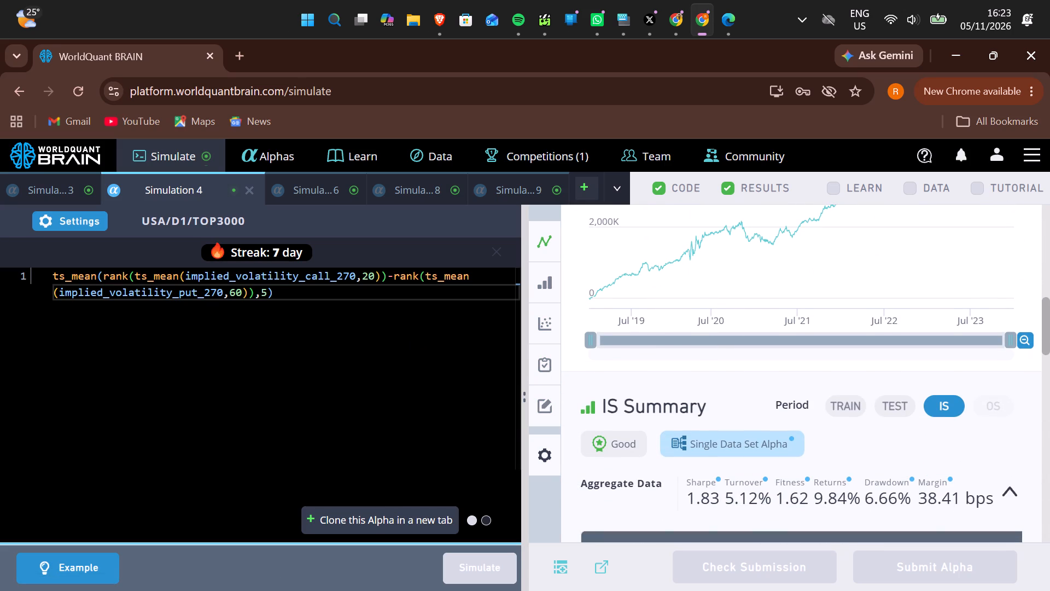
{"action": "left_click", "coordinate": [711, 442]}
{"action": "left_click", "coordinate": [626, 436]}
{"action": "left_click", "coordinate": [792, 408]}
{"action": "double_click", "coordinate": [991, 405]}
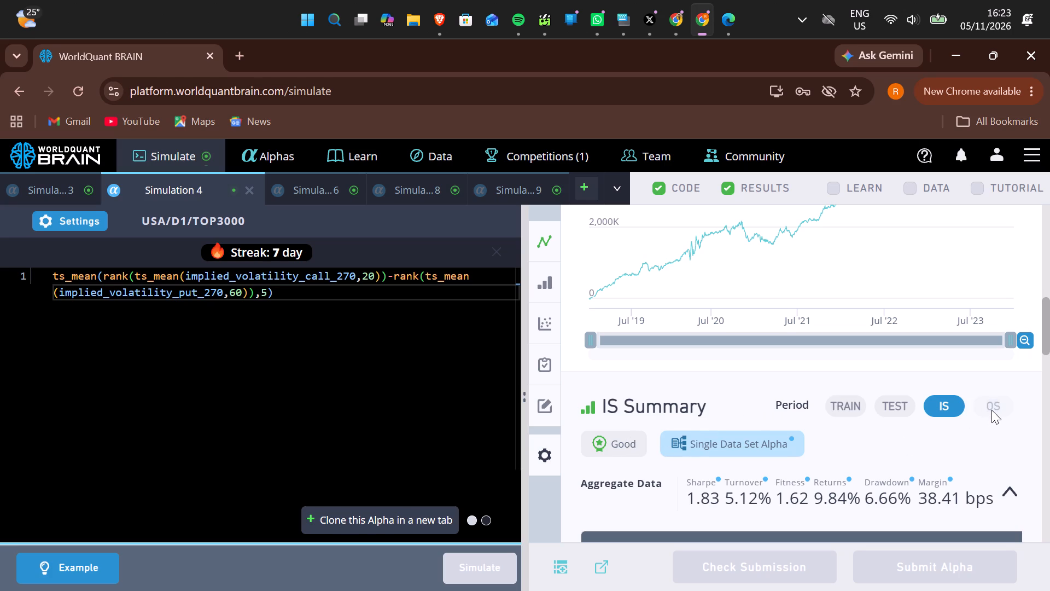
{"action": "left_click", "coordinate": [997, 403]}
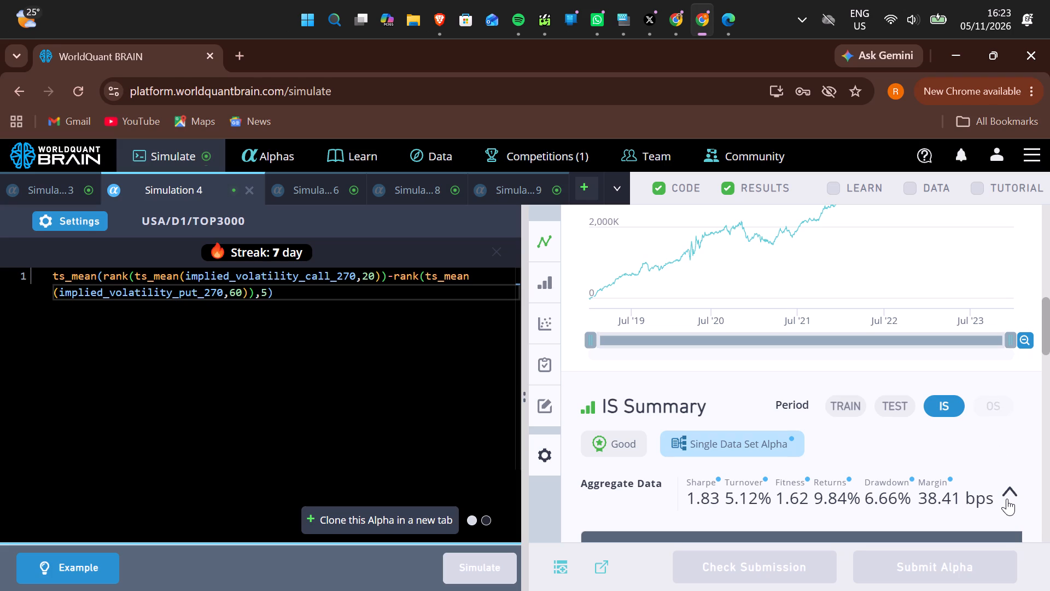
Collapse the yearly breakdown under the IS Summary's Aggregate Data and look back over the PnL chart and Tutorial Checks.
{"action": "left_click", "coordinate": [1007, 499]}
{"action": "scroll", "coordinate": [1002, 471], "scroll_direction": "down", "scroll_amount": 1}
{"action": "scroll", "coordinate": [1002, 471], "scroll_direction": "up", "scroll_amount": 1}
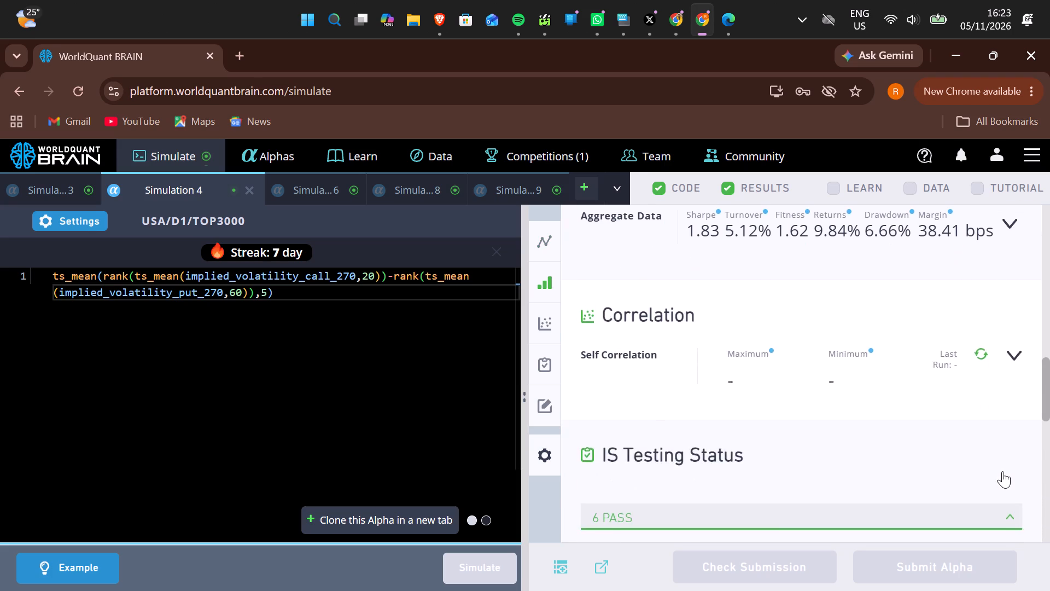
{"action": "scroll", "coordinate": [1002, 471], "scroll_direction": "up", "scroll_amount": 2}
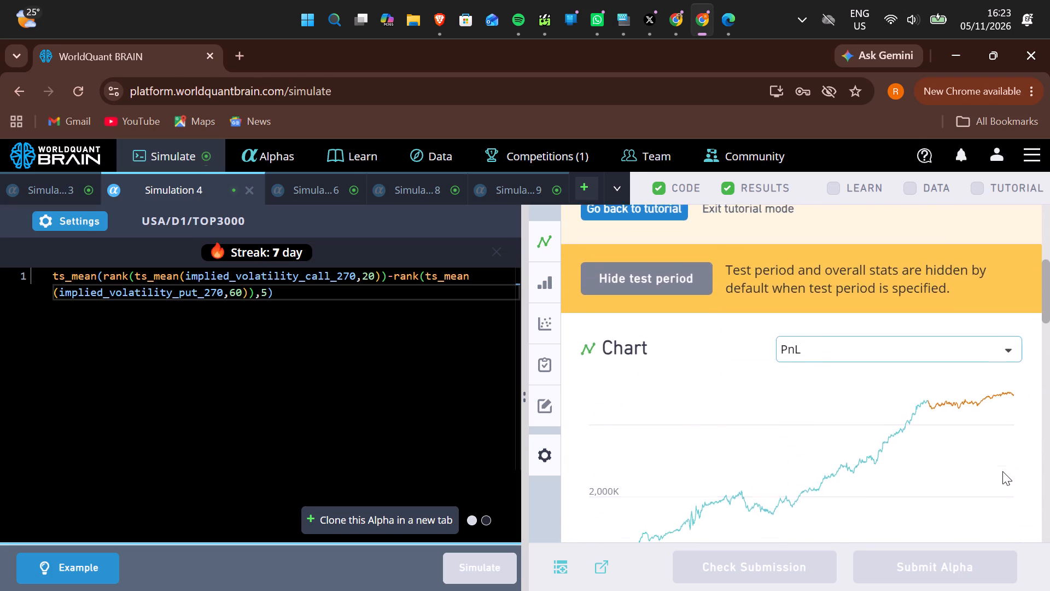
{"action": "scroll", "coordinate": [1002, 471], "scroll_direction": "up", "scroll_amount": 2}
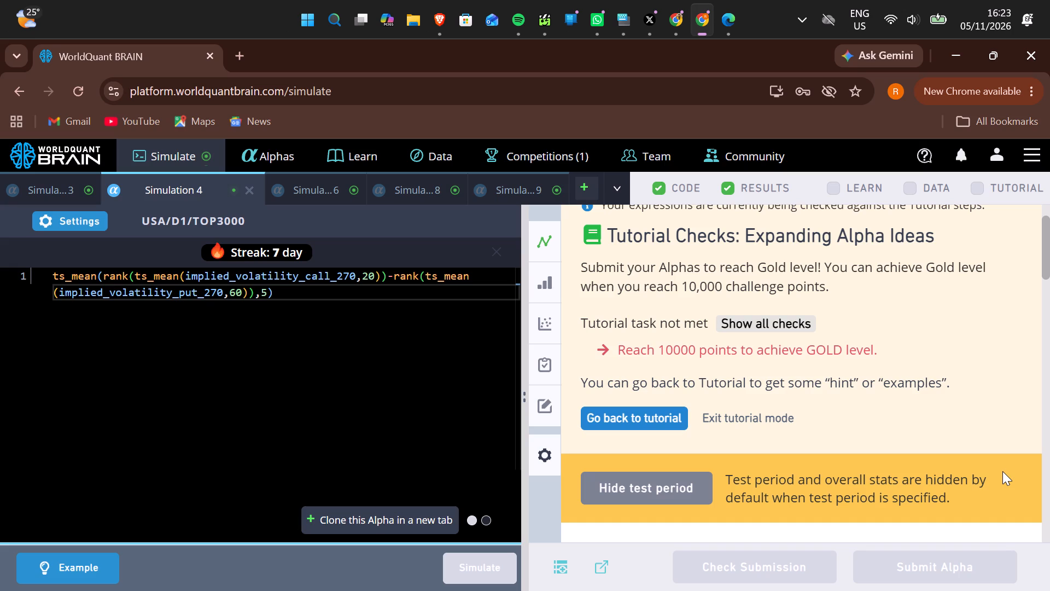
{"action": "scroll", "coordinate": [1002, 471], "scroll_direction": "up", "scroll_amount": 1}
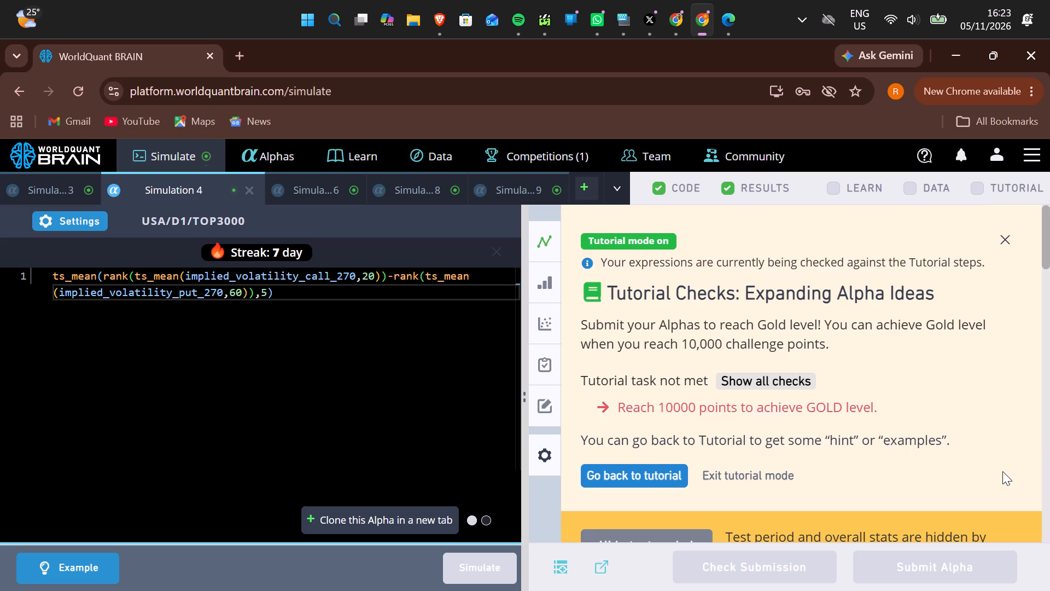
{"action": "scroll", "coordinate": [1002, 471], "scroll_direction": "up", "scroll_amount": 3}
Open the data explorer for USA, delay 1, TOP3000 and look through the dataset categories.
{"action": "left_click", "coordinate": [911, 187]}
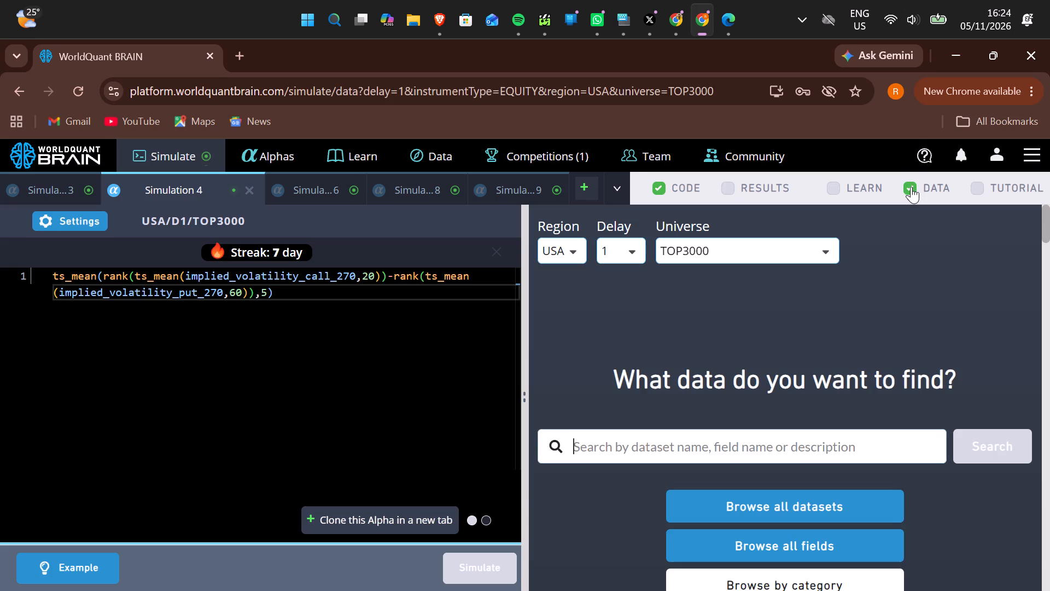
{"action": "scroll", "coordinate": [871, 384], "scroll_direction": "down", "scroll_amount": 2}
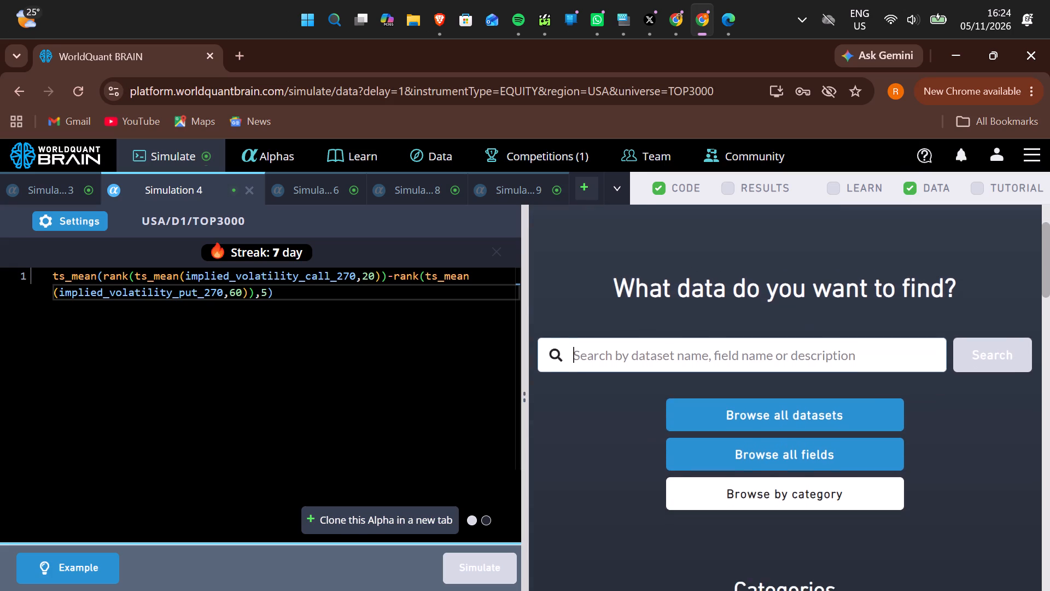
{"action": "scroll", "coordinate": [871, 384], "scroll_direction": "down", "scroll_amount": 4}
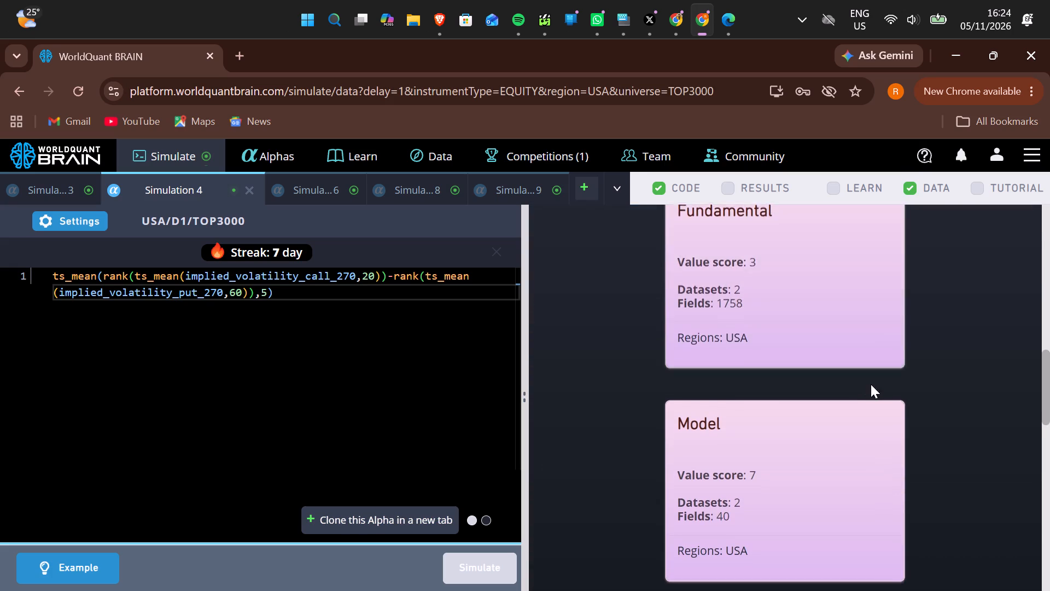
{"action": "scroll", "coordinate": [871, 384], "scroll_direction": "down", "scroll_amount": 4}
{"action": "scroll", "coordinate": [871, 384], "scroll_direction": "up", "scroll_amount": 3}
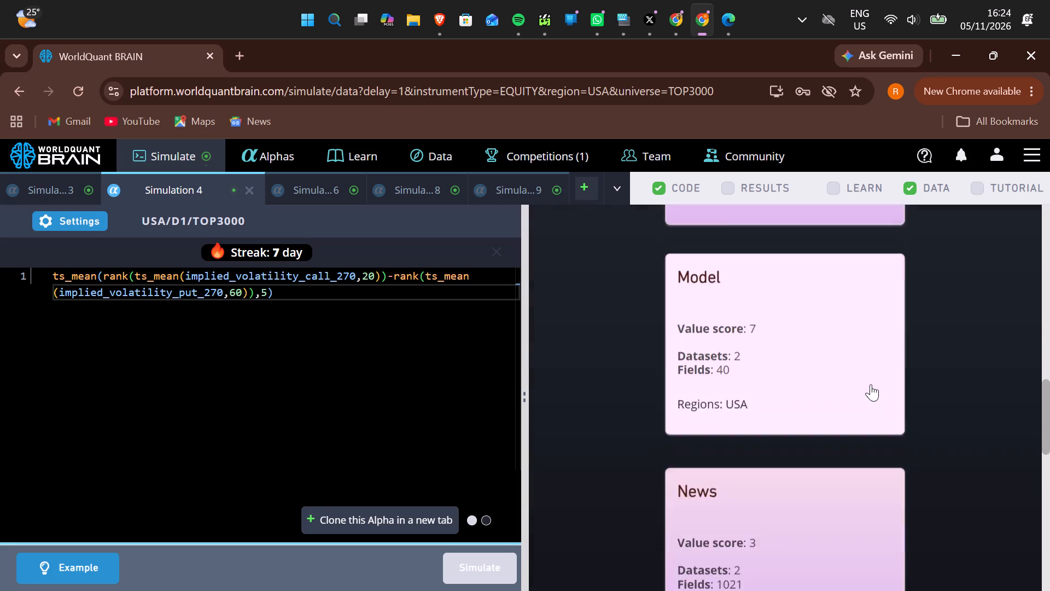
{"action": "scroll", "coordinate": [871, 384], "scroll_direction": "up", "scroll_amount": 3}
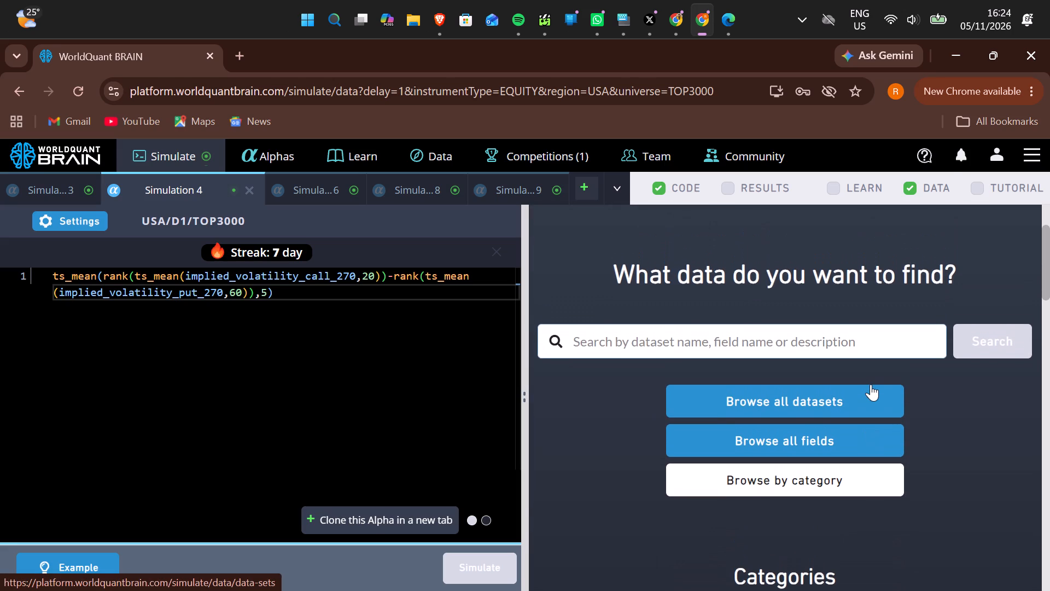
Open the tutorial's Completion chapter and read through its guidance and task for reaching Gold level.
{"action": "left_click", "coordinate": [976, 189]}
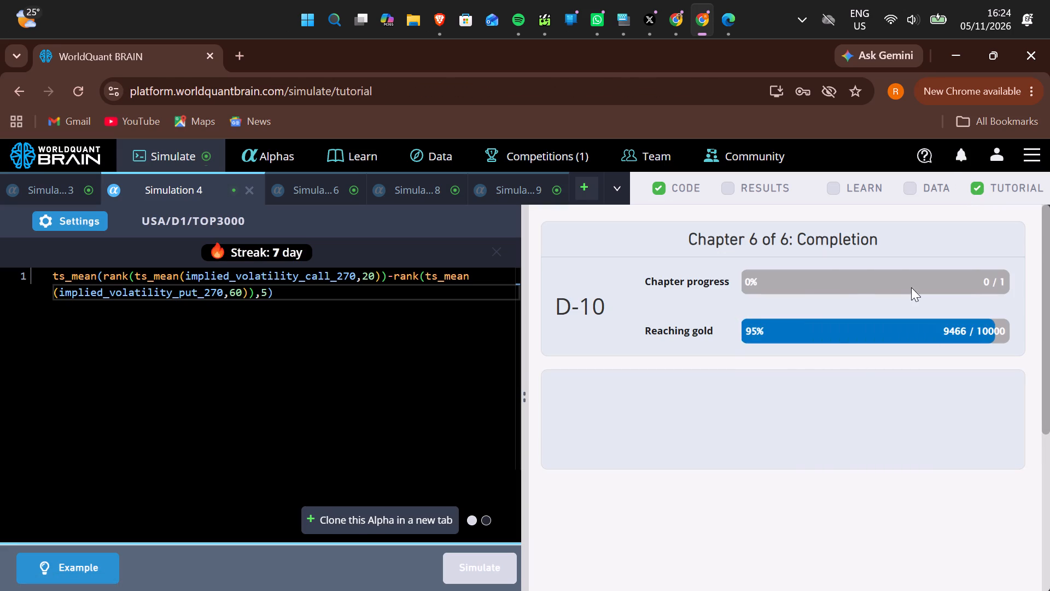
{"action": "scroll", "coordinate": [848, 390], "scroll_direction": "down", "scroll_amount": 9}
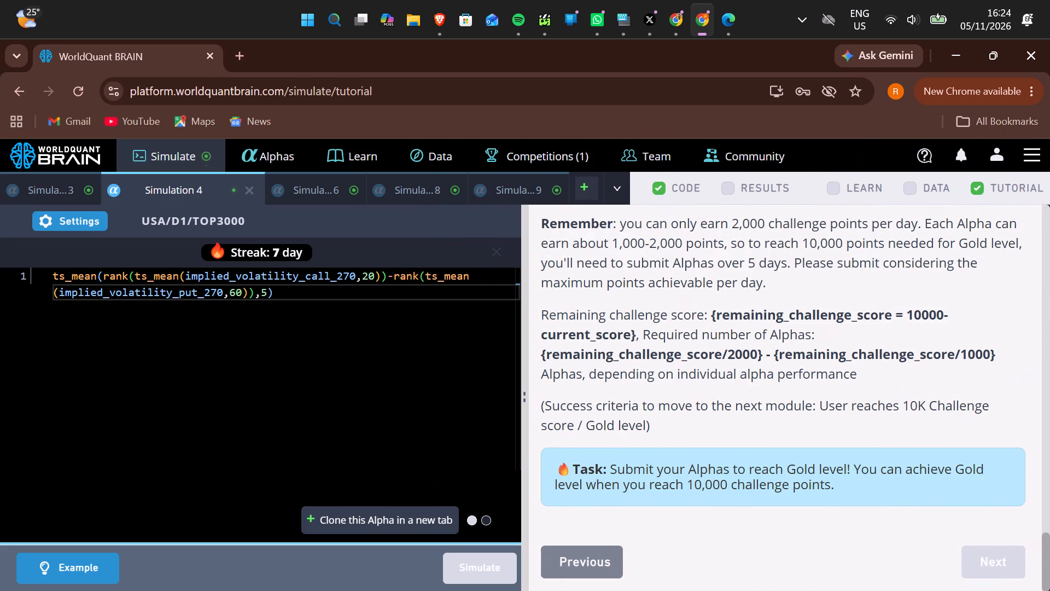
Glance at the Learn courses and the data search page, and return to Simulation 4's results.
{"action": "left_click", "coordinate": [830, 183]}
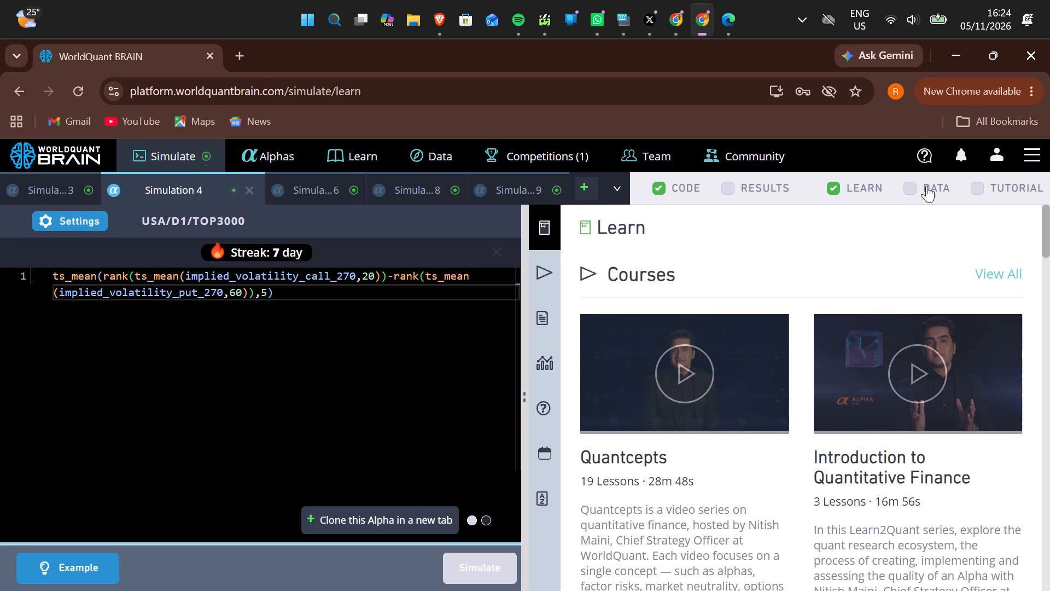
{"action": "left_click", "coordinate": [917, 192]}
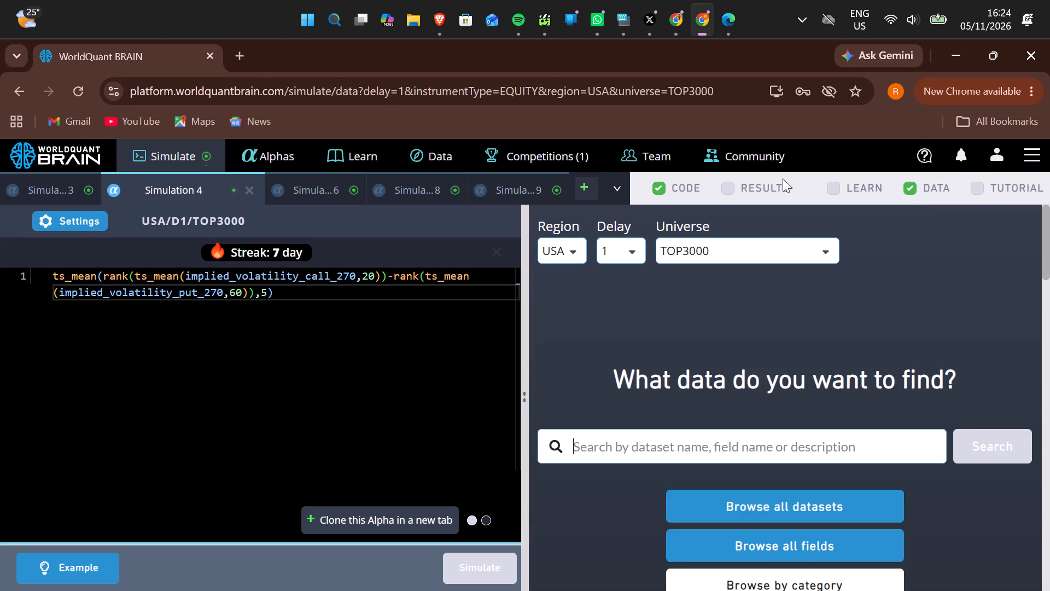
{"action": "left_click", "coordinate": [732, 190]}
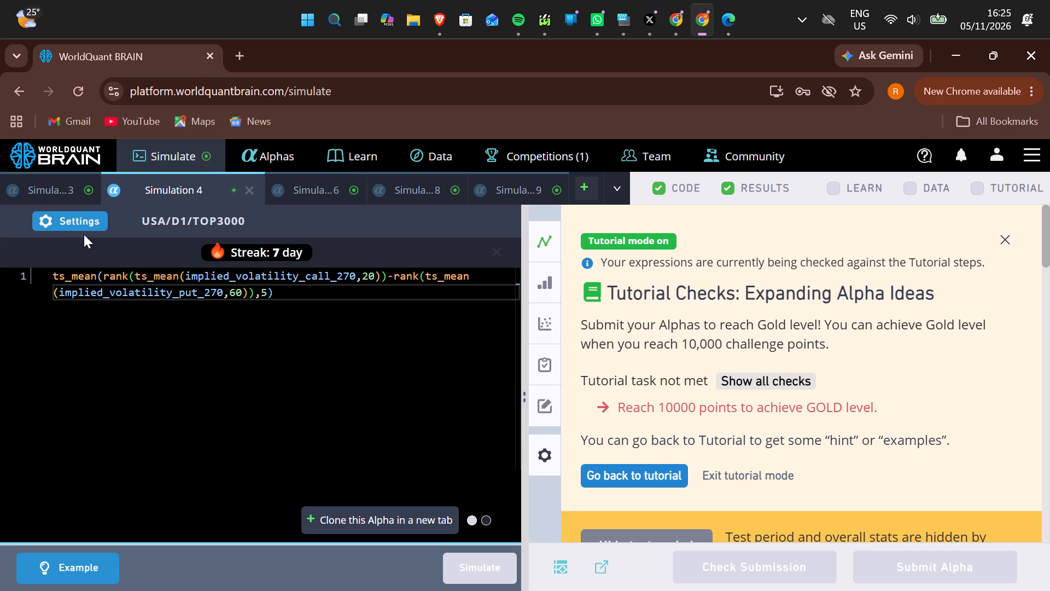
Open Simulation 4's settings, look over the configuration, and close them without changes.
{"action": "scroll", "coordinate": [281, 307], "scroll_direction": "up", "scroll_amount": 2}
{"action": "scroll", "coordinate": [387, 428], "scroll_direction": "down", "scroll_amount": 1}
{"action": "left_click", "coordinate": [93, 224]}
{"action": "scroll", "coordinate": [309, 424], "scroll_direction": "down", "scroll_amount": 1}
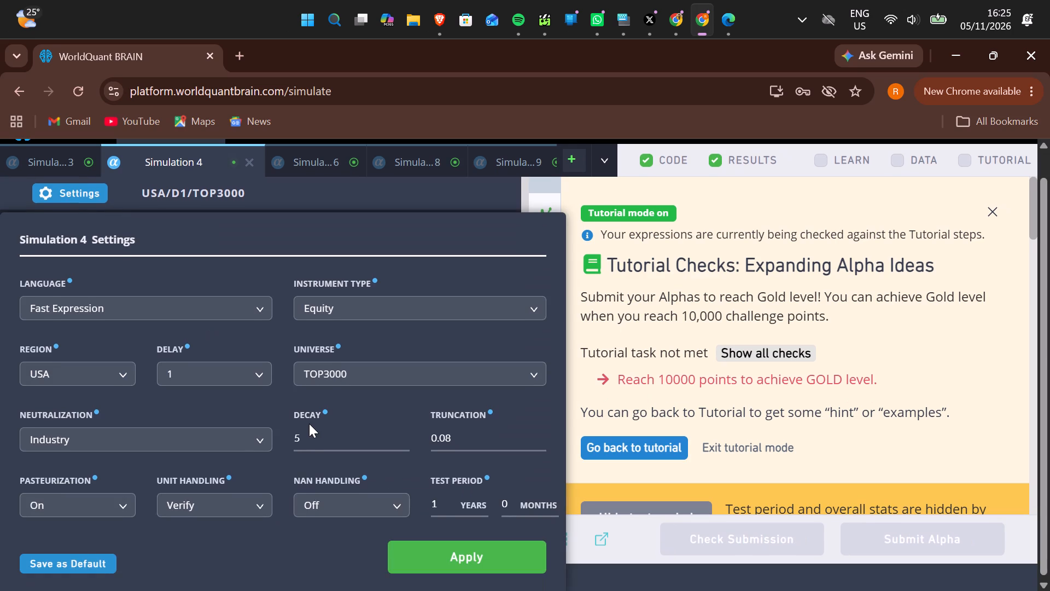
{"action": "left_click", "coordinate": [693, 325]}
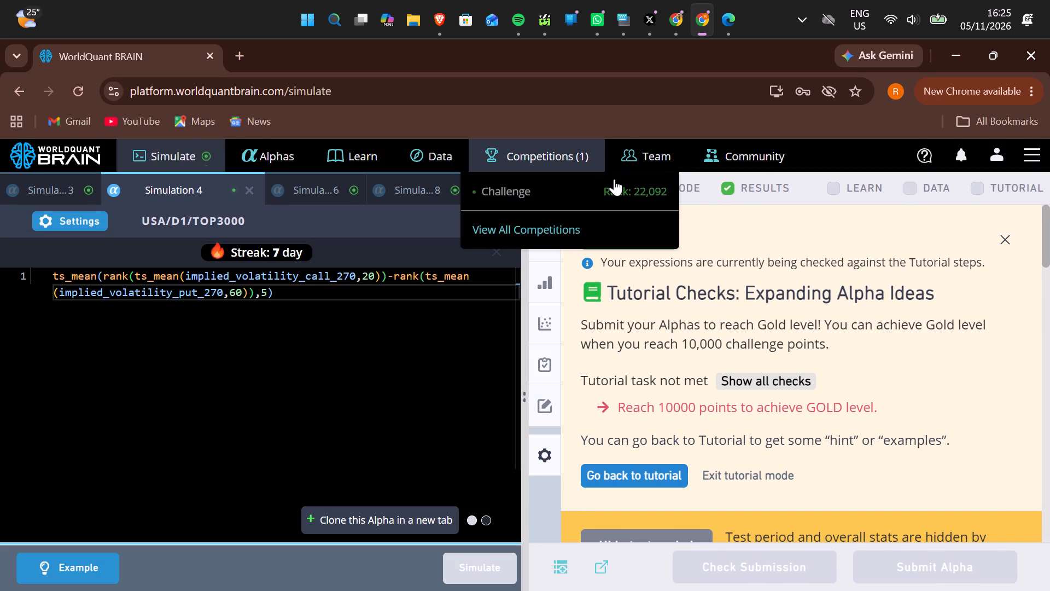
View the list of open simulations and close it again.
{"action": "left_click", "coordinate": [615, 182]}
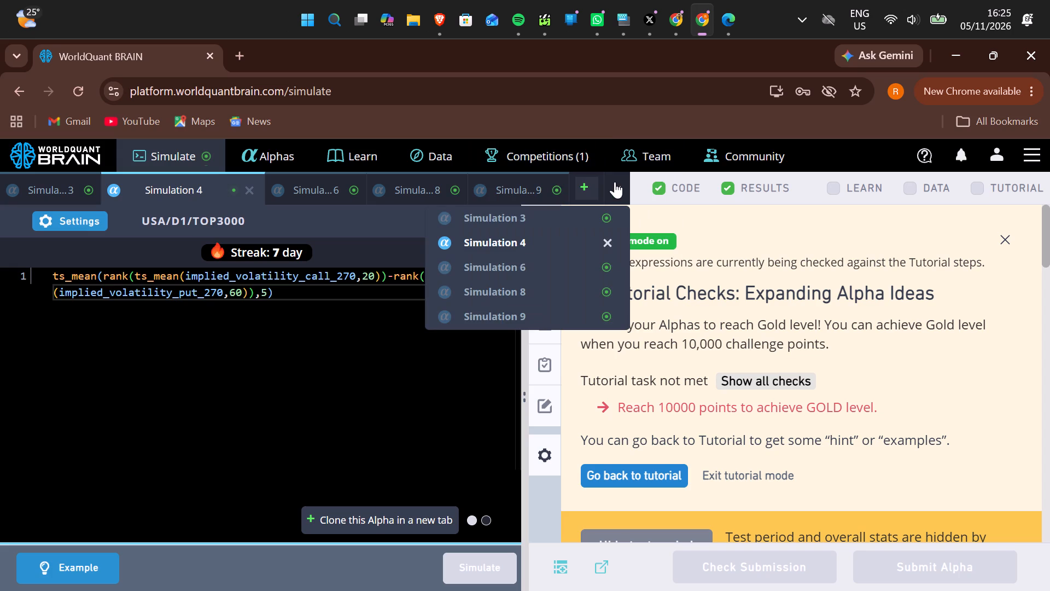
{"action": "left_click", "coordinate": [615, 182]}
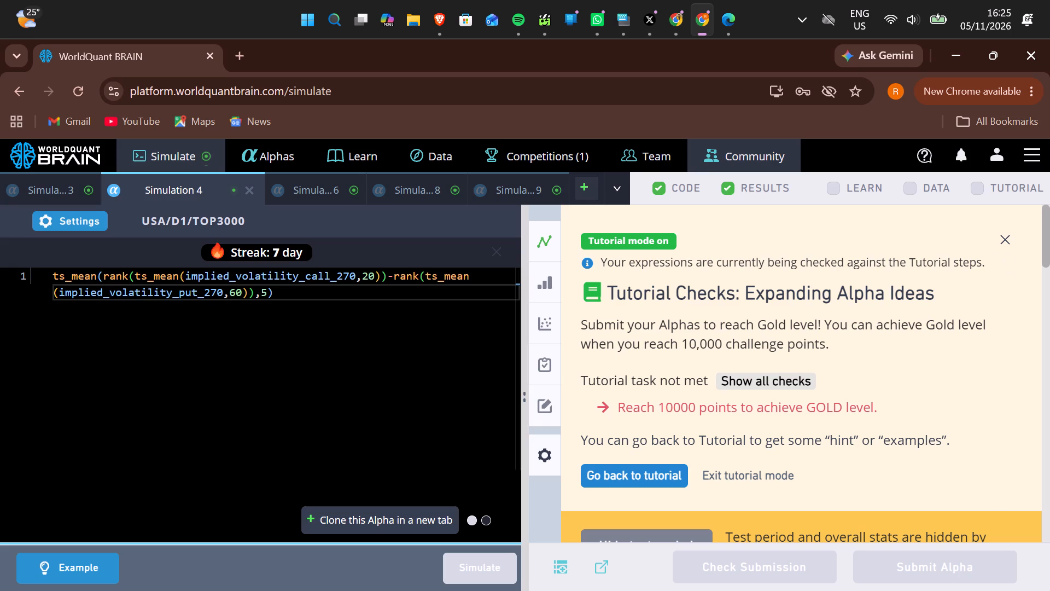
Look through Simulation 4's results down to the alpha properties and go back to the IS Summary.
{"action": "scroll", "coordinate": [871, 329], "scroll_direction": "down", "scroll_amount": 8}
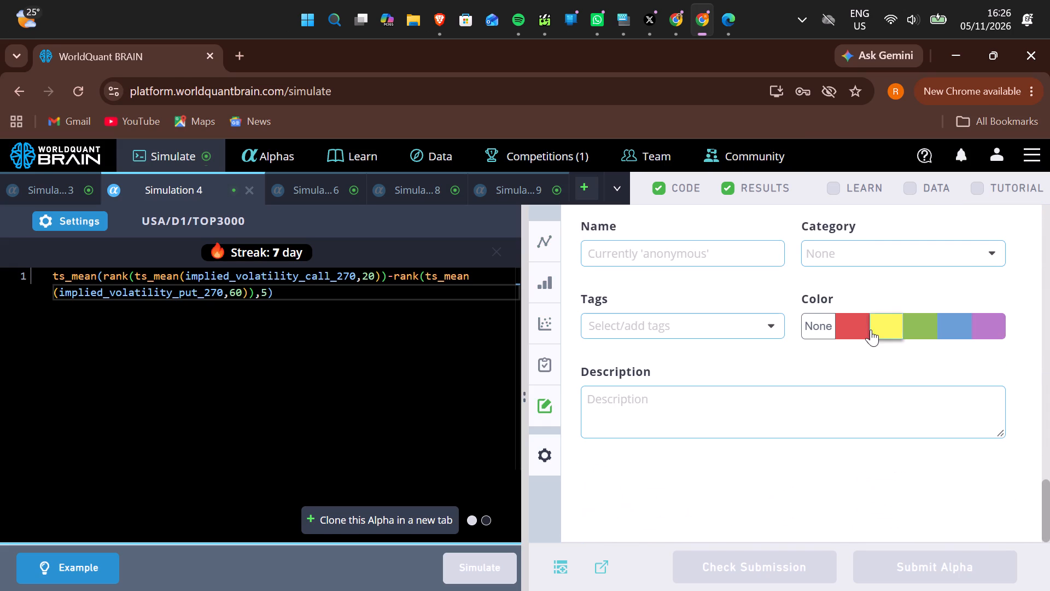
{"action": "scroll", "coordinate": [871, 329], "scroll_direction": "down", "scroll_amount": 1}
{"action": "scroll", "coordinate": [871, 329], "scroll_direction": "up", "scroll_amount": 5}
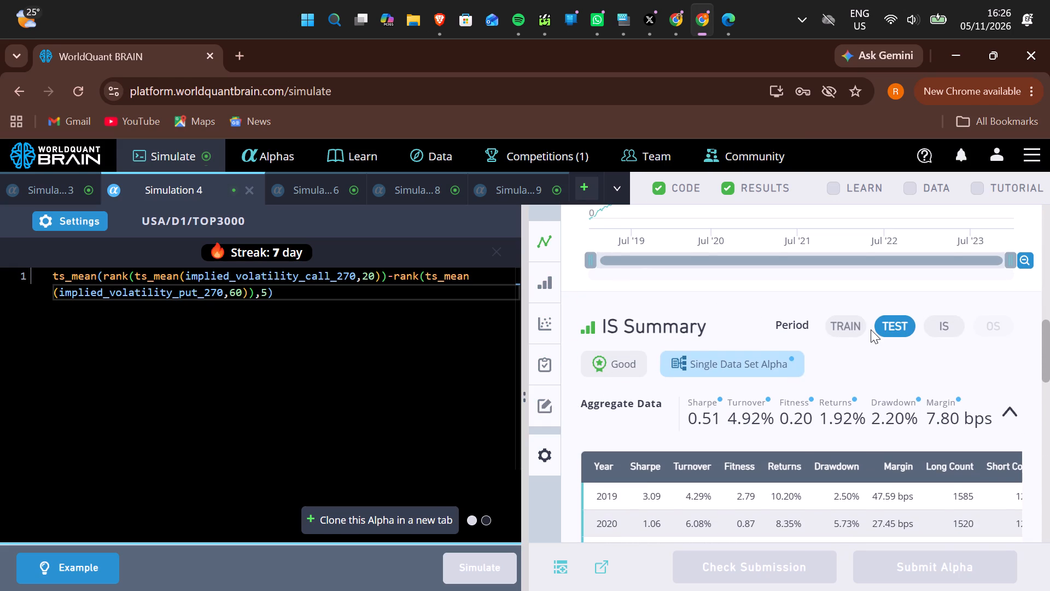
Show the IS Summary for the TRAIN period, collapsing and re-expanding its yearly breakdown.
{"action": "scroll", "coordinate": [871, 329], "scroll_direction": "down", "scroll_amount": 1}
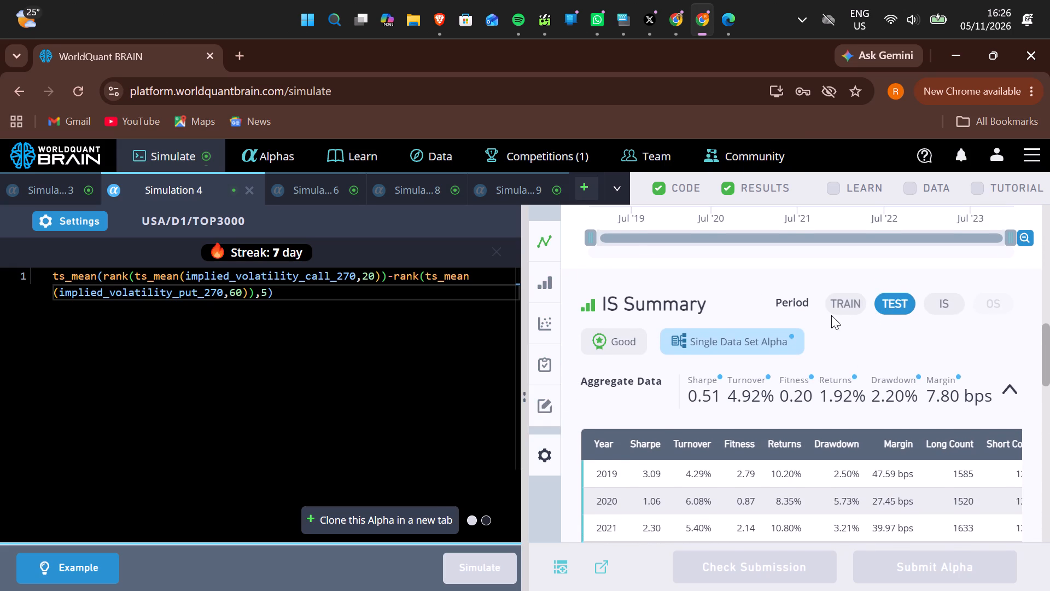
{"action": "left_click", "coordinate": [841, 306]}
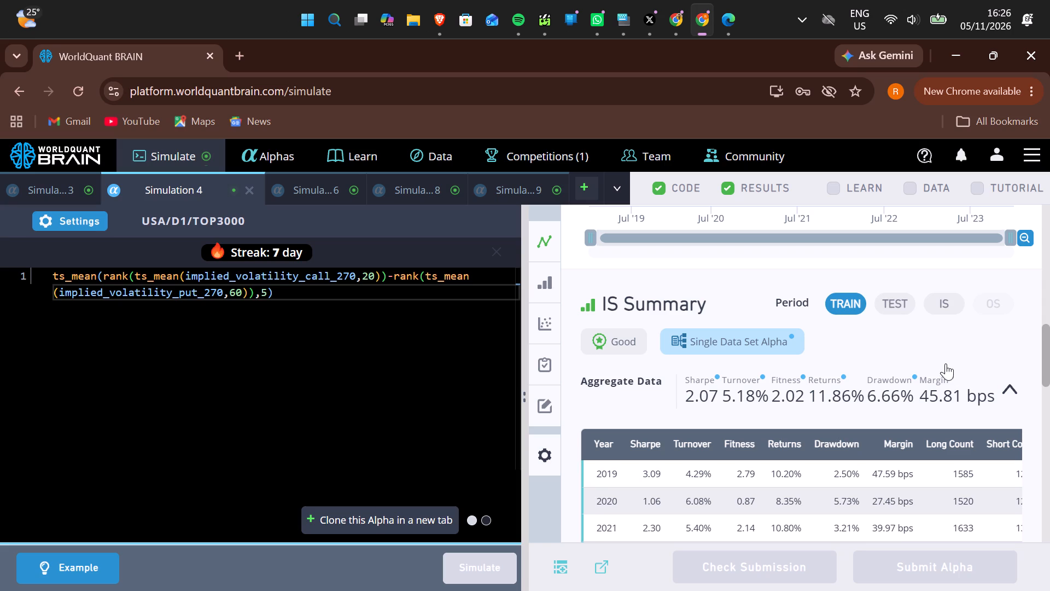
{"action": "left_click", "coordinate": [1009, 390]}
{"action": "left_click", "coordinate": [1009, 390]}
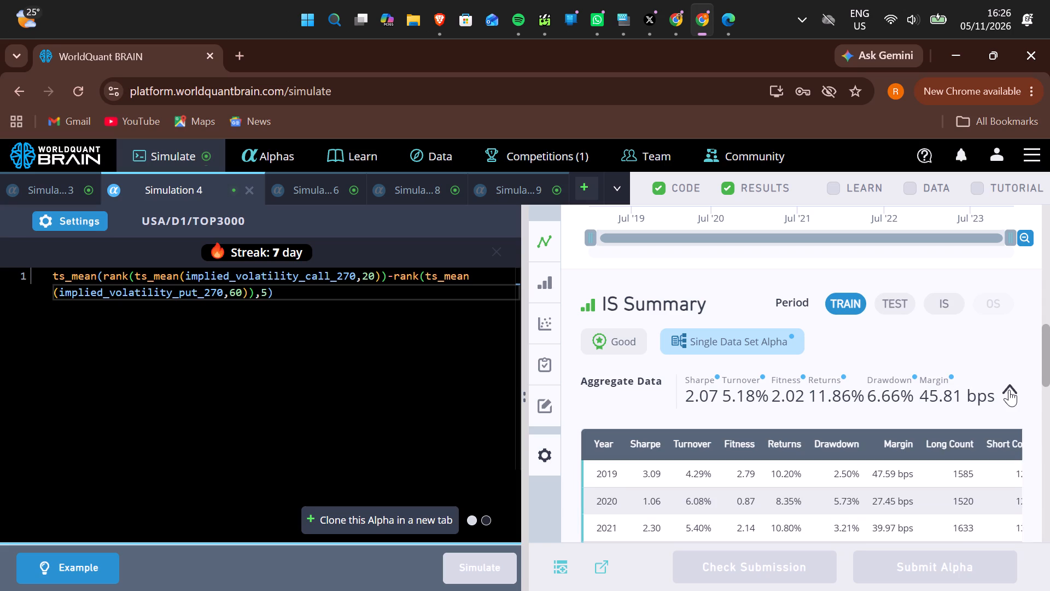
{"action": "left_click", "coordinate": [1009, 390]}
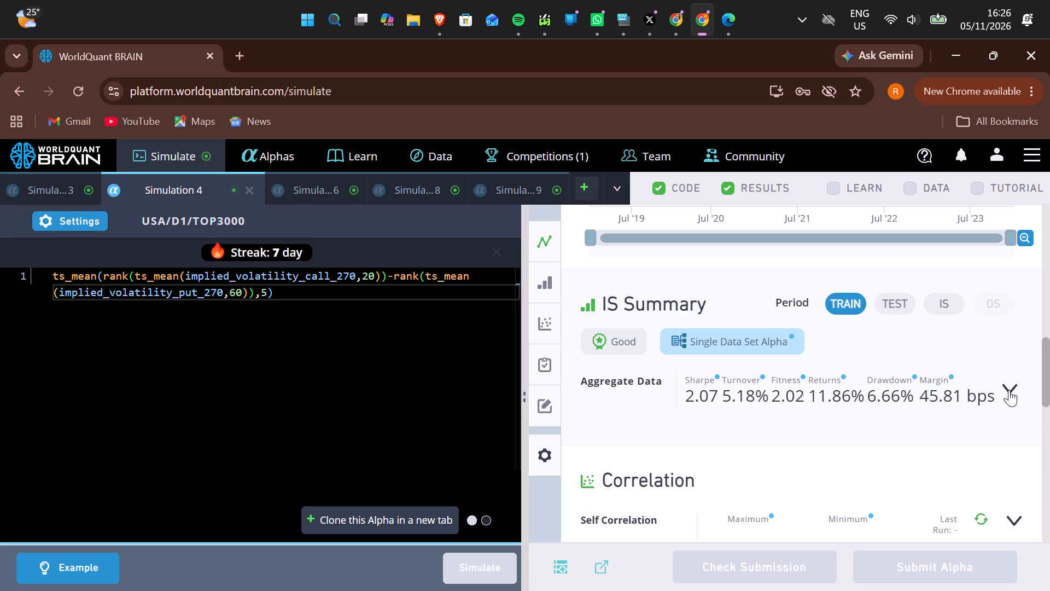
{"action": "left_click", "coordinate": [1009, 390]}
Expand the Self Correlation details in the Correlation section.
{"action": "scroll", "coordinate": [1009, 390], "scroll_direction": "down", "scroll_amount": 2}
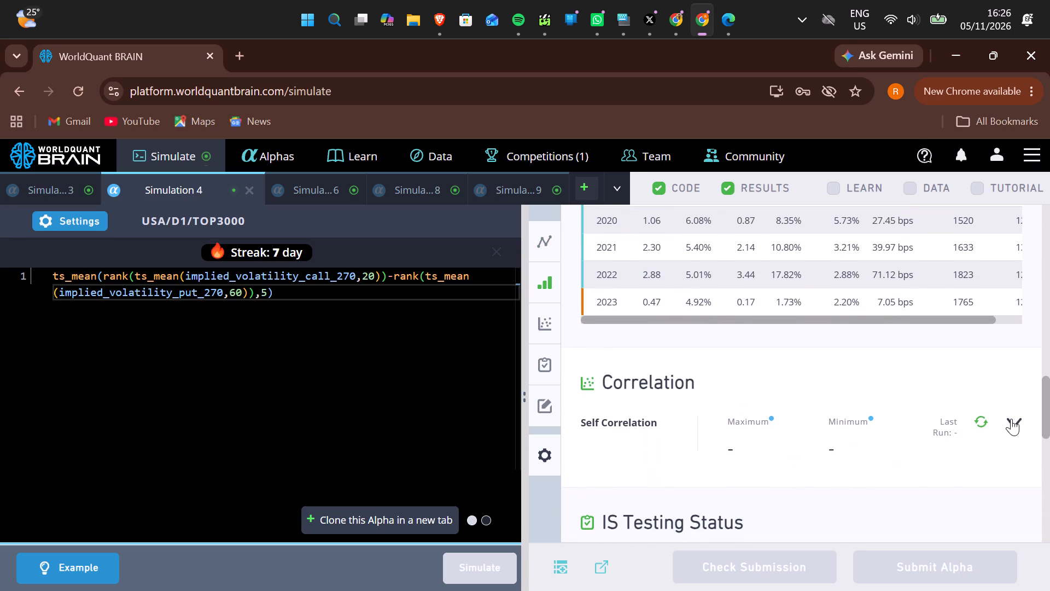
{"action": "left_click", "coordinate": [1011, 420]}
{"action": "scroll", "coordinate": [1011, 420], "scroll_direction": "down", "scroll_amount": 1}
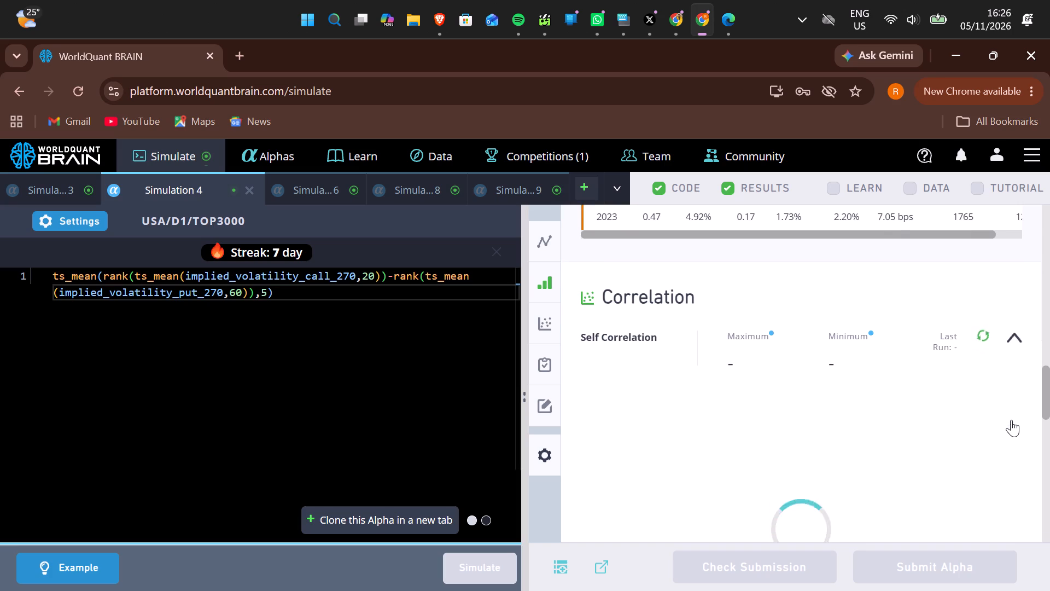
{"action": "scroll", "coordinate": [1011, 420], "scroll_direction": "down", "scroll_amount": 1}
Go back to the yearly breakdown in the IS Summary and view its columns through Short Count.
{"action": "scroll", "coordinate": [1011, 420], "scroll_direction": "up", "scroll_amount": 3}
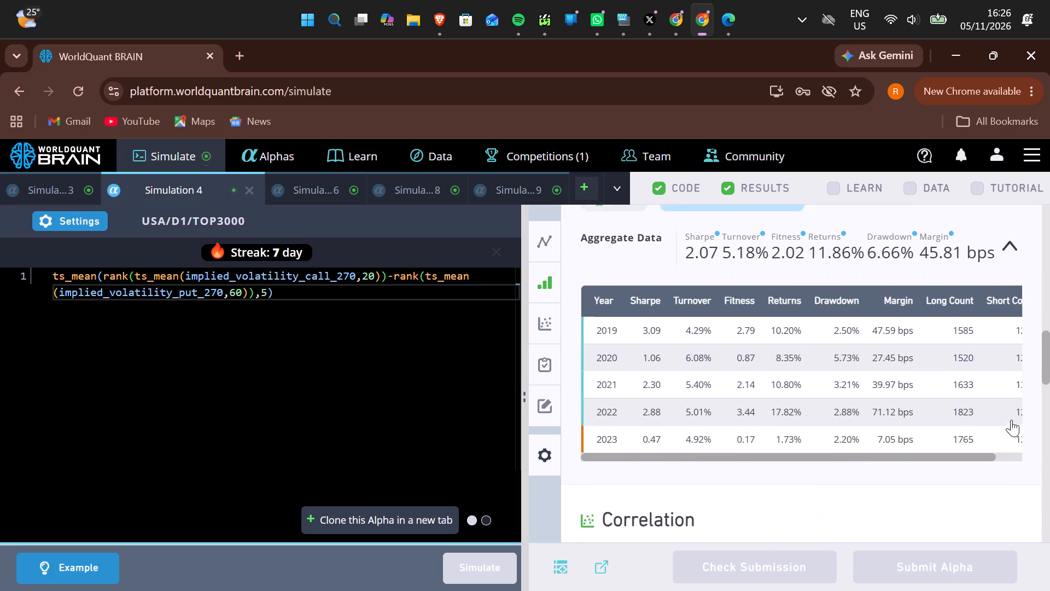
{"action": "scroll", "coordinate": [1011, 420], "scroll_direction": "left", "scroll_amount": 3}
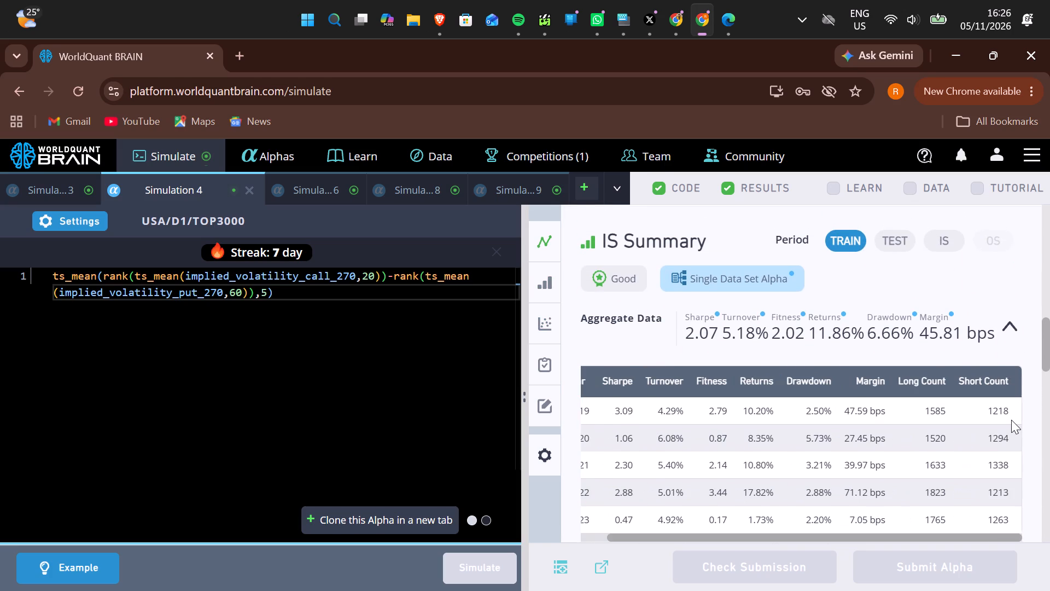
Look over the IS Testing Status and alpha properties, and return to the Tutorial Checks.
{"action": "scroll", "coordinate": [1011, 420], "scroll_direction": "down", "scroll_amount": 5}
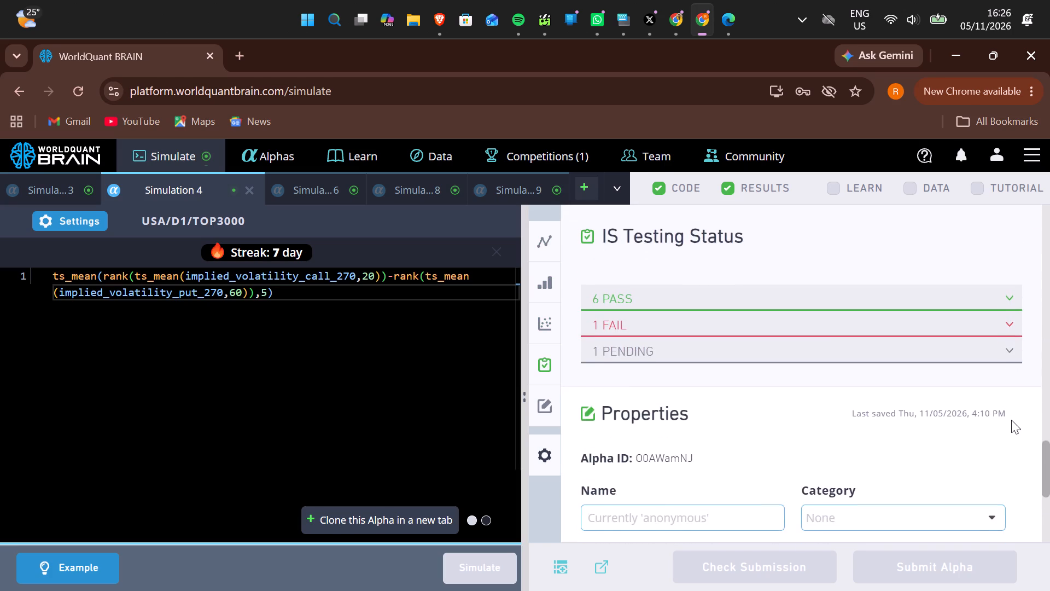
{"action": "scroll", "coordinate": [1011, 420], "scroll_direction": "down", "scroll_amount": 4}
{"action": "scroll", "coordinate": [1011, 420], "scroll_direction": "up", "scroll_amount": 1}
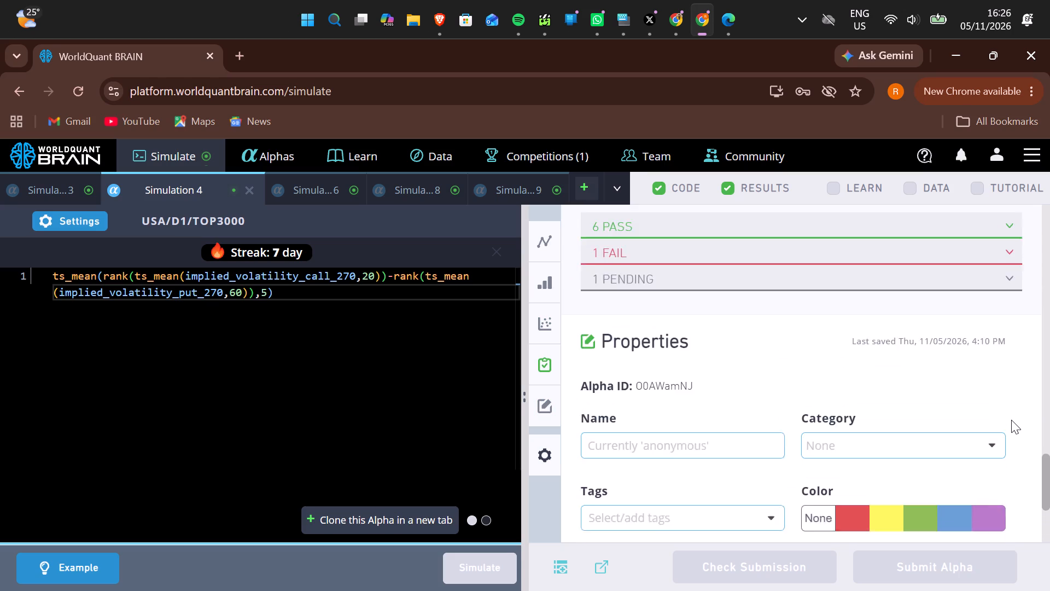
{"action": "scroll", "coordinate": [1011, 420], "scroll_direction": "up", "scroll_amount": 4}
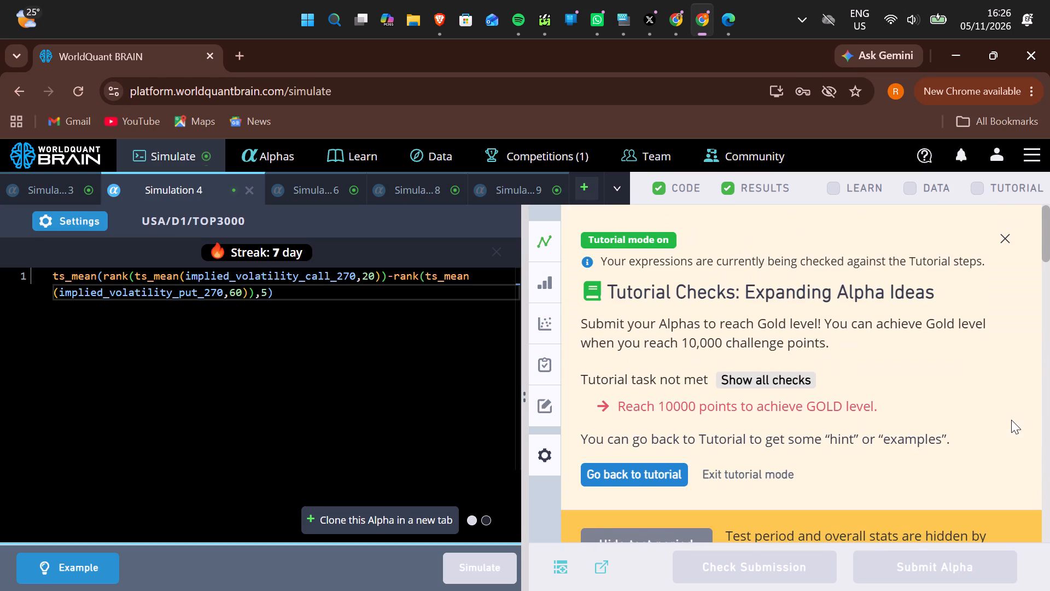
{"action": "scroll", "coordinate": [1011, 420], "scroll_direction": "up", "scroll_amount": 1}
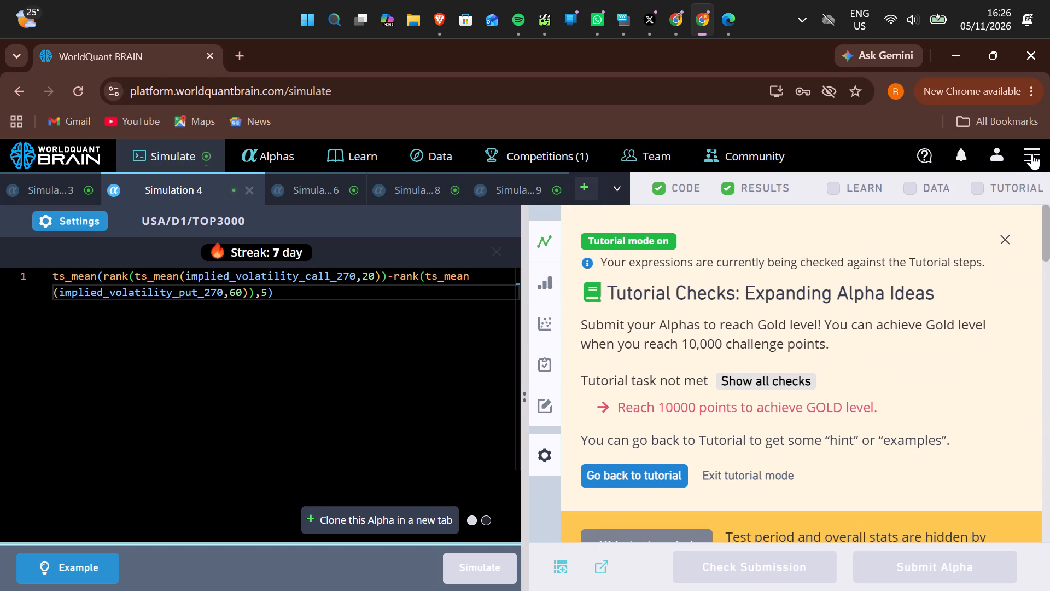
Open the site's main navigation menu, look over its entries, and close it.
{"action": "left_click", "coordinate": [1032, 153]}
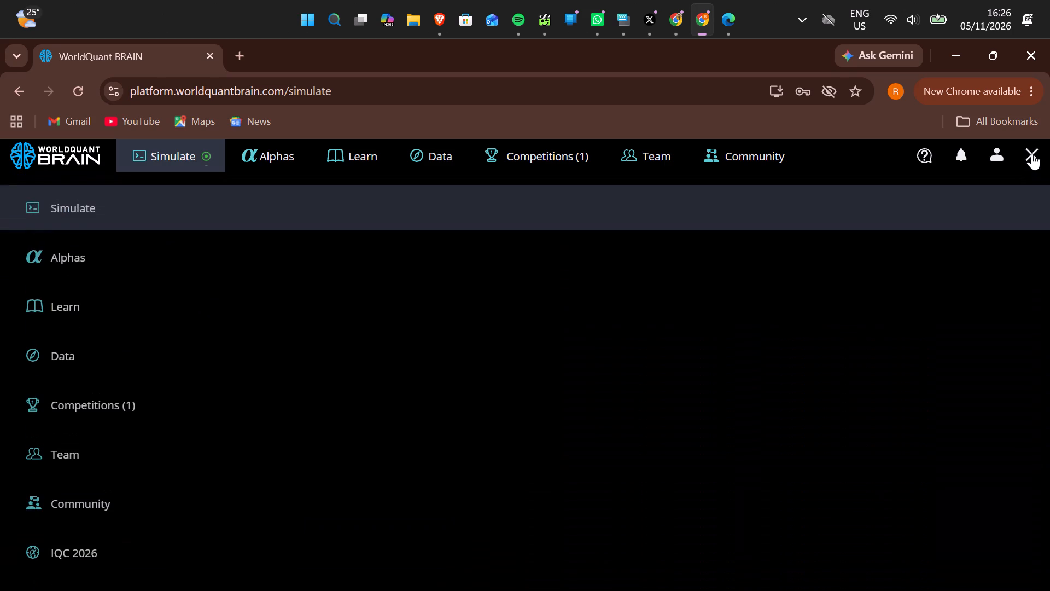
{"action": "scroll", "coordinate": [525, 362], "scroll_direction": "down", "scroll_amount": 2}
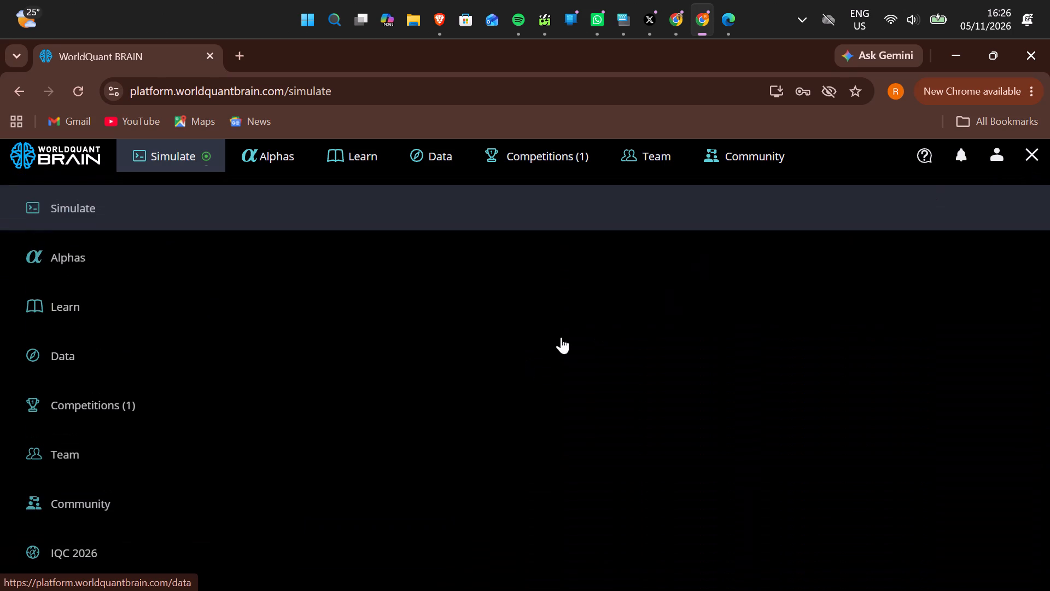
{"action": "left_click", "coordinate": [1037, 153]}
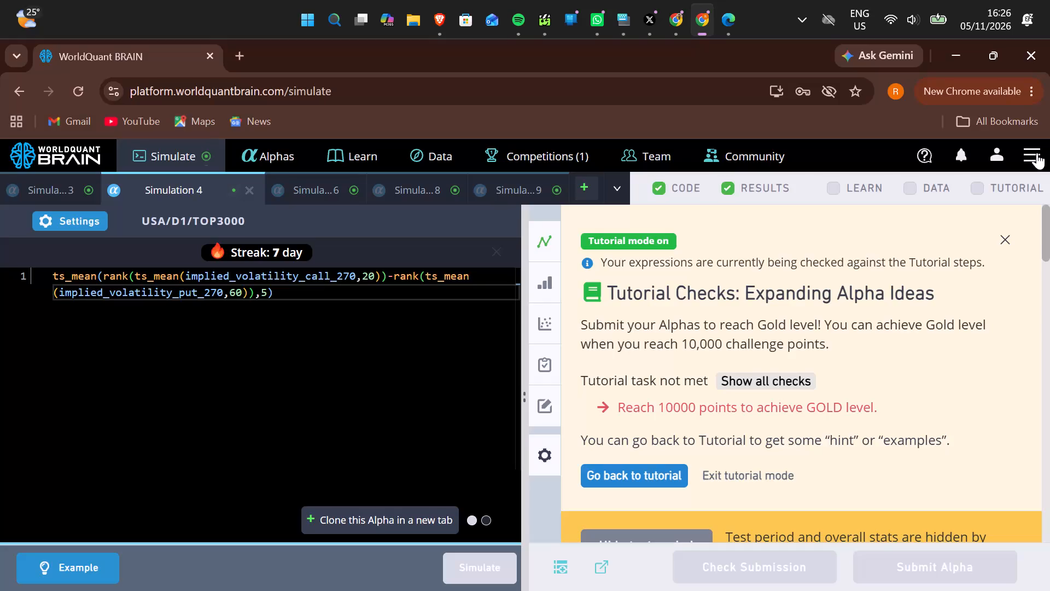
Look over the IS Summary results and examine the Self Correlation table, comparing the current alpha with the other listed alphas.
{"action": "scroll", "coordinate": [1037, 153], "scroll_direction": "down", "scroll_amount": 2}
{"action": "scroll", "coordinate": [877, 379], "scroll_direction": "down", "scroll_amount": 6}
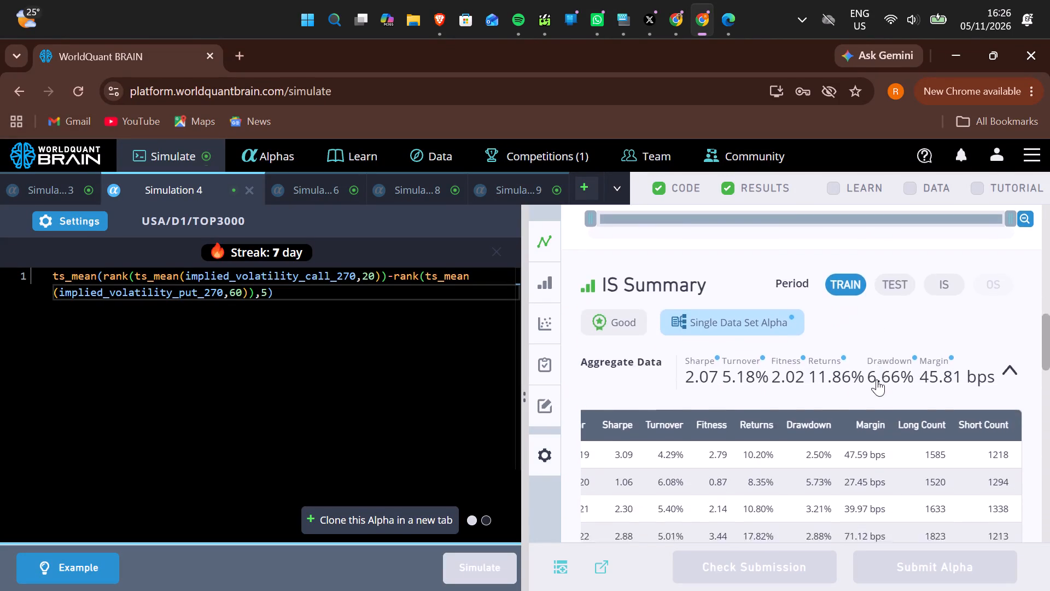
{"action": "scroll", "coordinate": [877, 379], "scroll_direction": "down", "scroll_amount": 4}
{"action": "scroll", "coordinate": [877, 379], "scroll_direction": "up", "scroll_amount": 1}
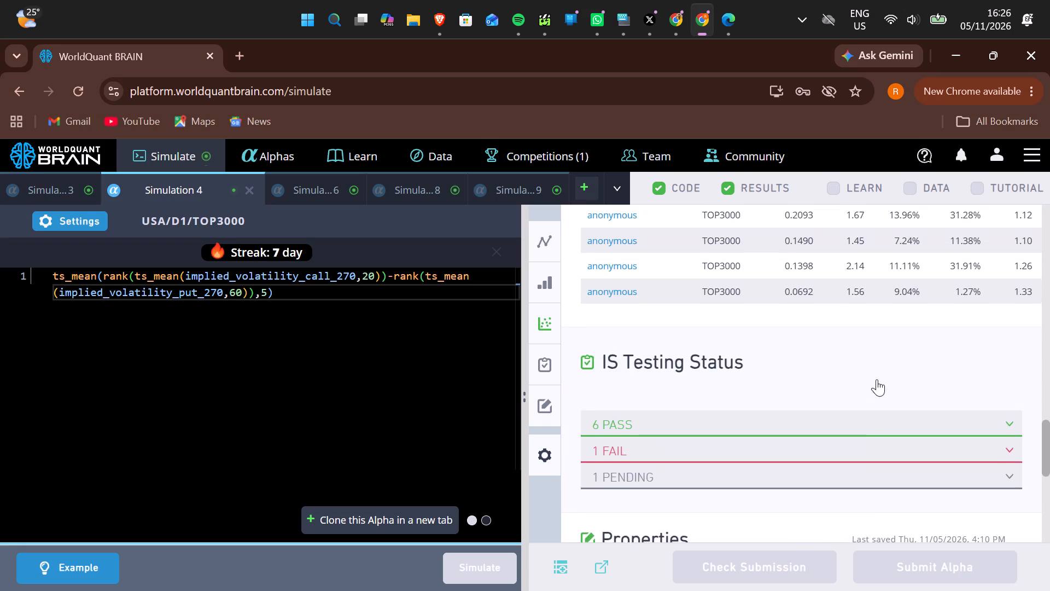
{"action": "scroll", "coordinate": [877, 379], "scroll_direction": "up", "scroll_amount": 1}
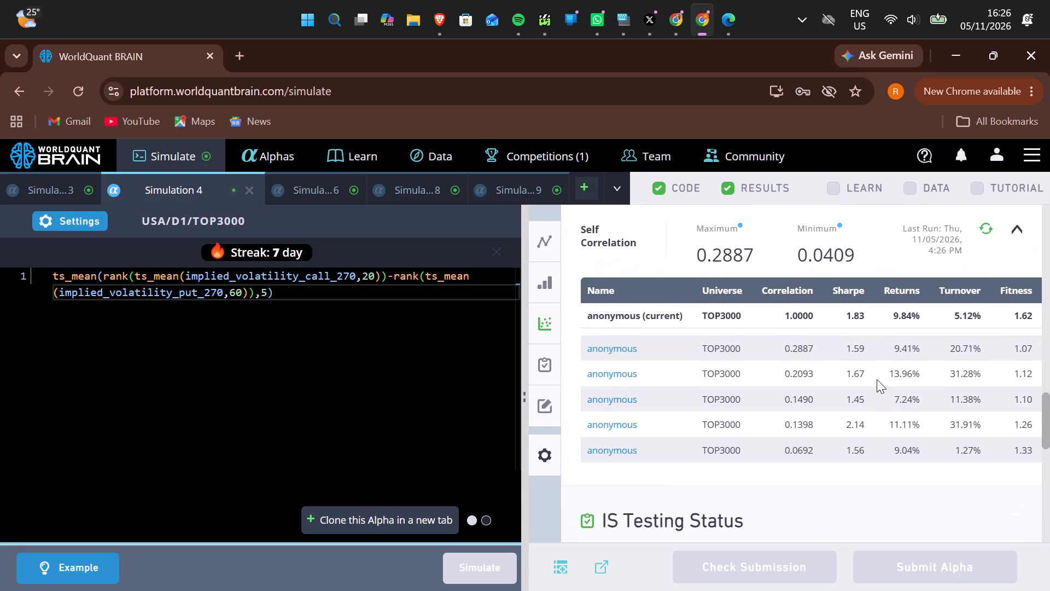
{"action": "scroll", "coordinate": [877, 379], "scroll_direction": "left", "scroll_amount": 2}
{"action": "scroll", "coordinate": [877, 379], "scroll_direction": "right", "scroll_amount": 1}
{"action": "scroll", "coordinate": [877, 379], "scroll_direction": "down", "scroll_amount": 1}
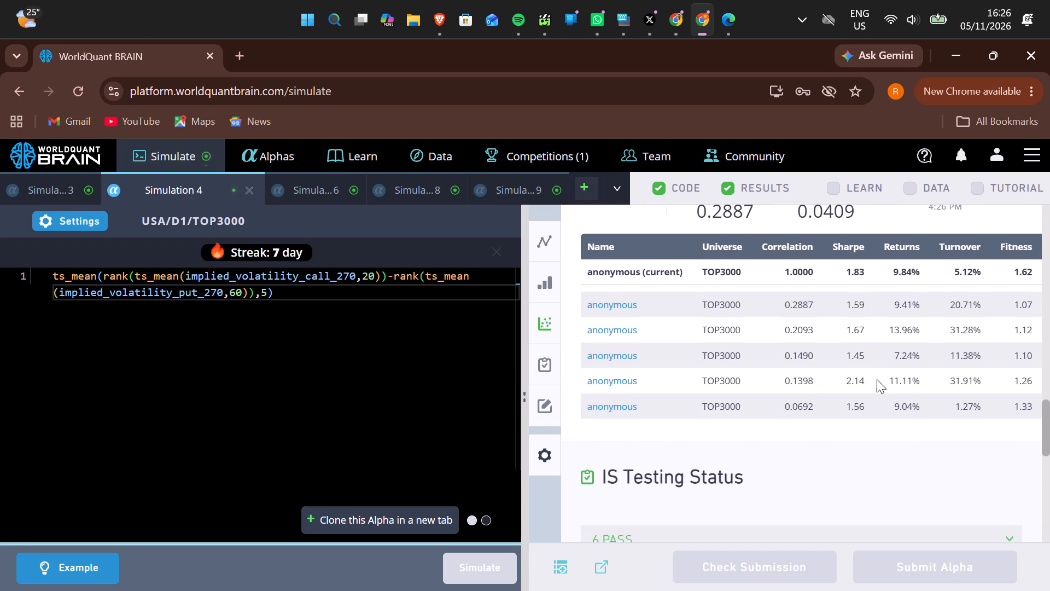
Expand the passed and failed test groups in the IS Testing Status and review their individual checks.
{"action": "scroll", "coordinate": [877, 379], "scroll_direction": "down", "scroll_amount": 2}
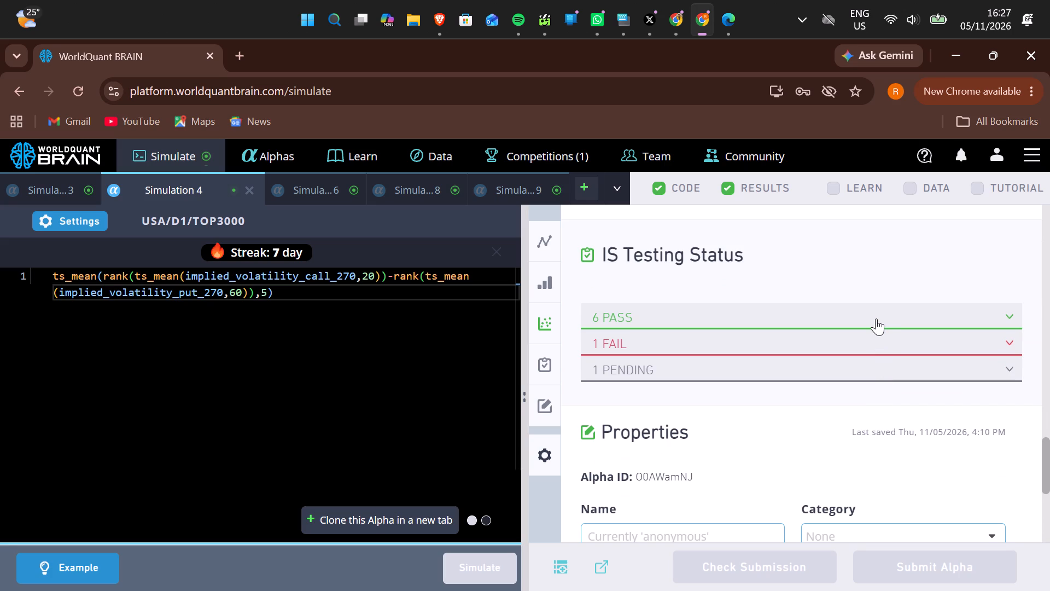
{"action": "left_click", "coordinate": [876, 316]}
{"action": "scroll", "coordinate": [803, 418], "scroll_direction": "down", "scroll_amount": 1}
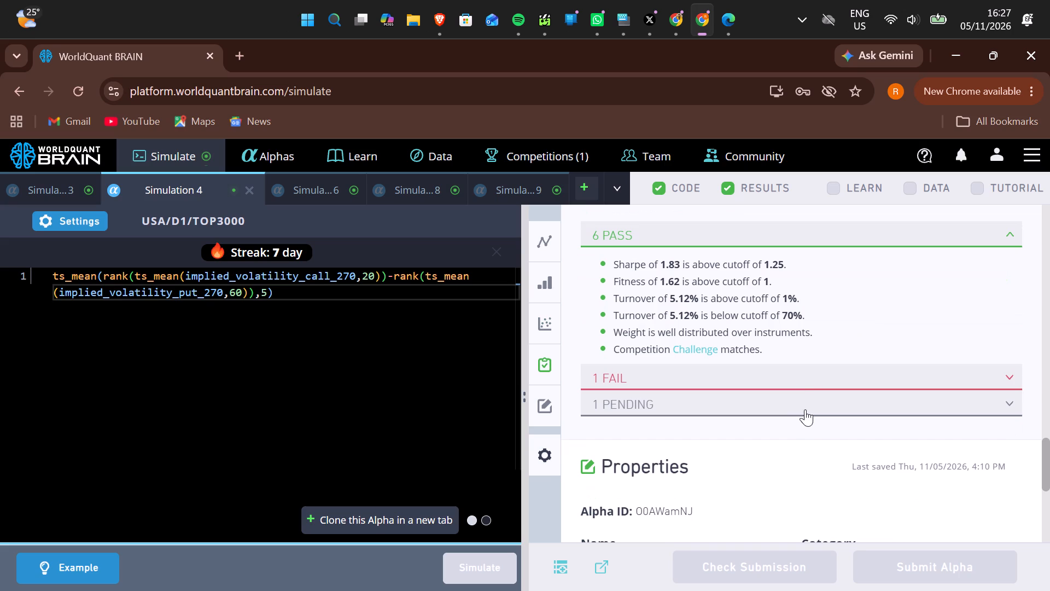
{"action": "left_click", "coordinate": [806, 380]}
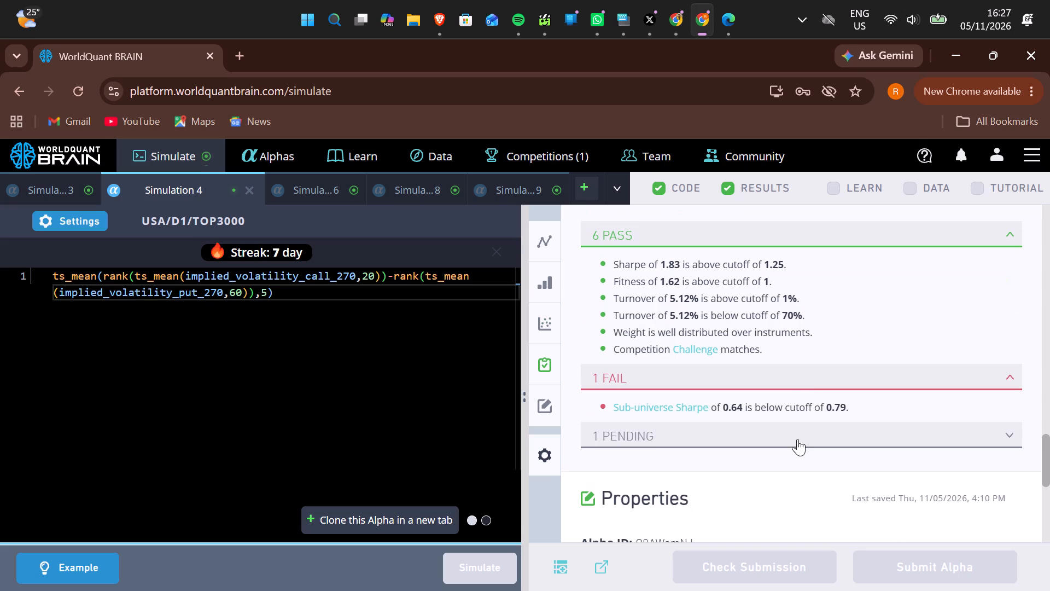
{"action": "scroll", "coordinate": [797, 439], "scroll_direction": "down", "scroll_amount": 1}
{"action": "scroll", "coordinate": [797, 439], "scroll_direction": "up", "scroll_amount": 2}
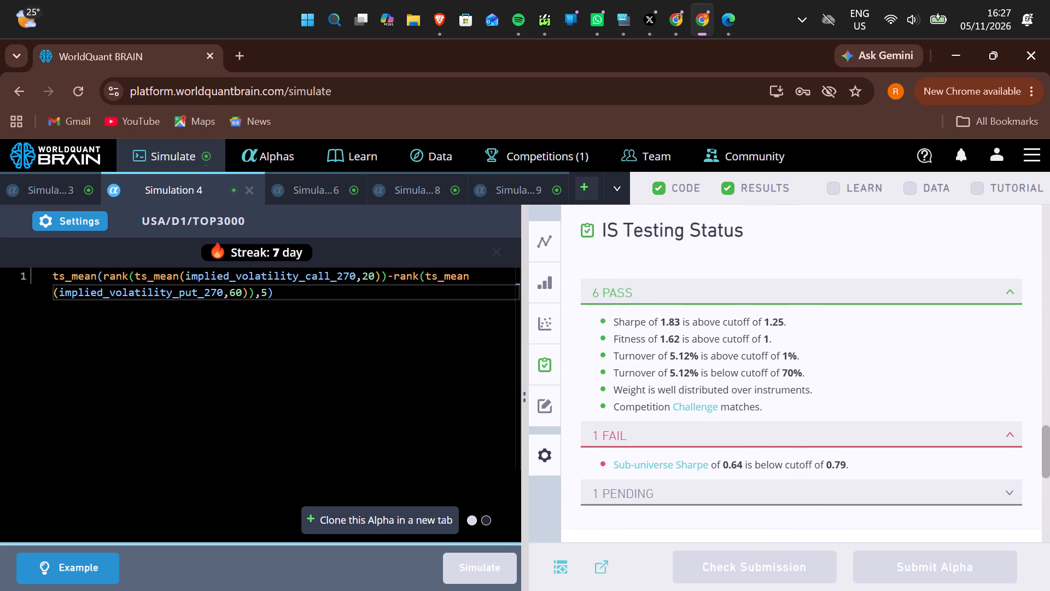
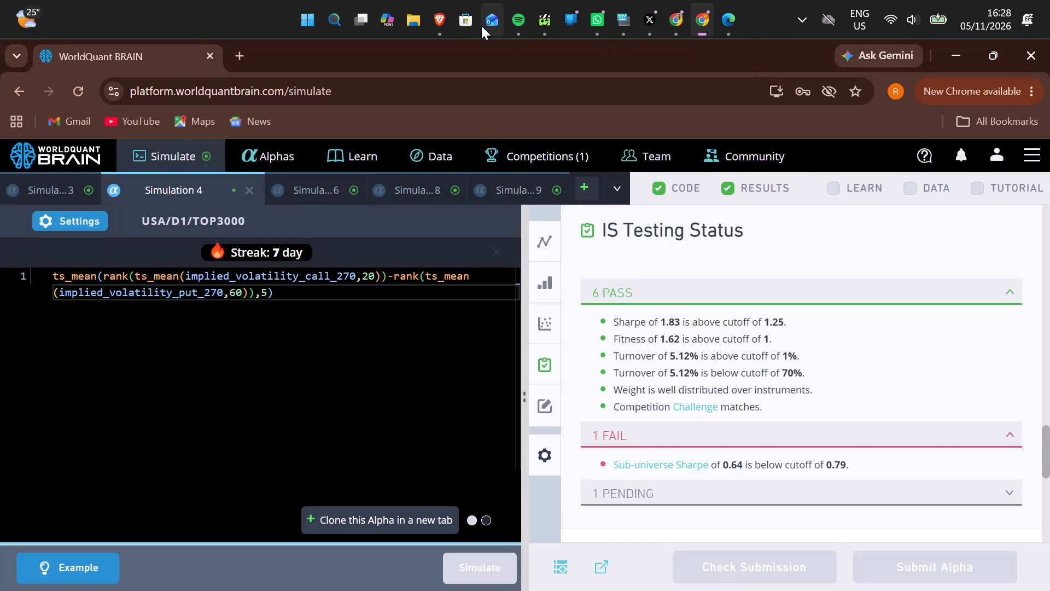
Switch to YouTube in Brave, expand the Mavado - High Life mix, browse its upcoming songs, and return to WorldQuant BRAIN in Chrome.
{"action": "left_click", "coordinate": [443, 25]}
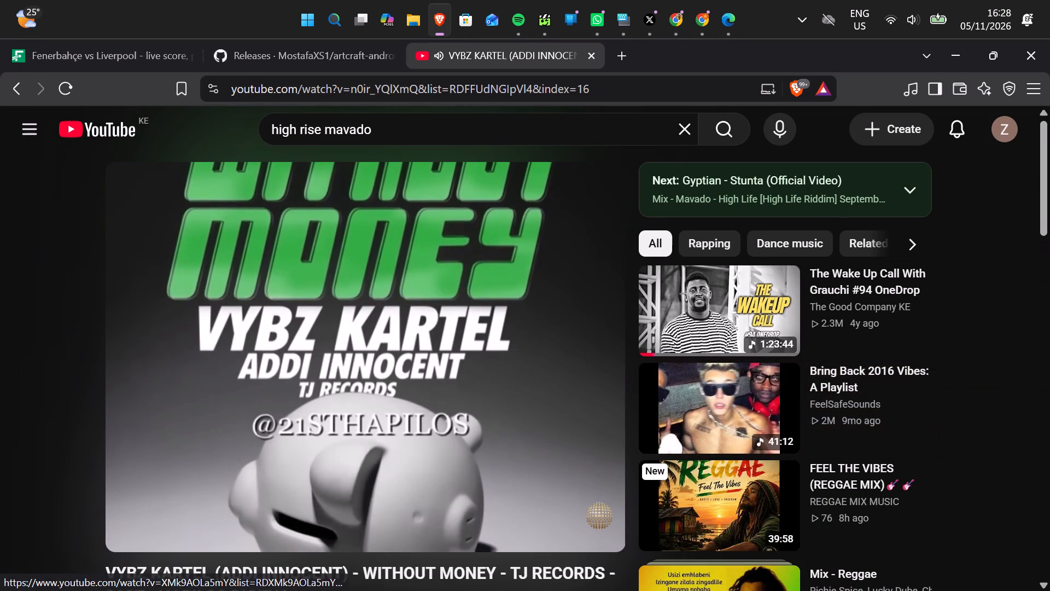
{"action": "left_click", "coordinate": [906, 191]}
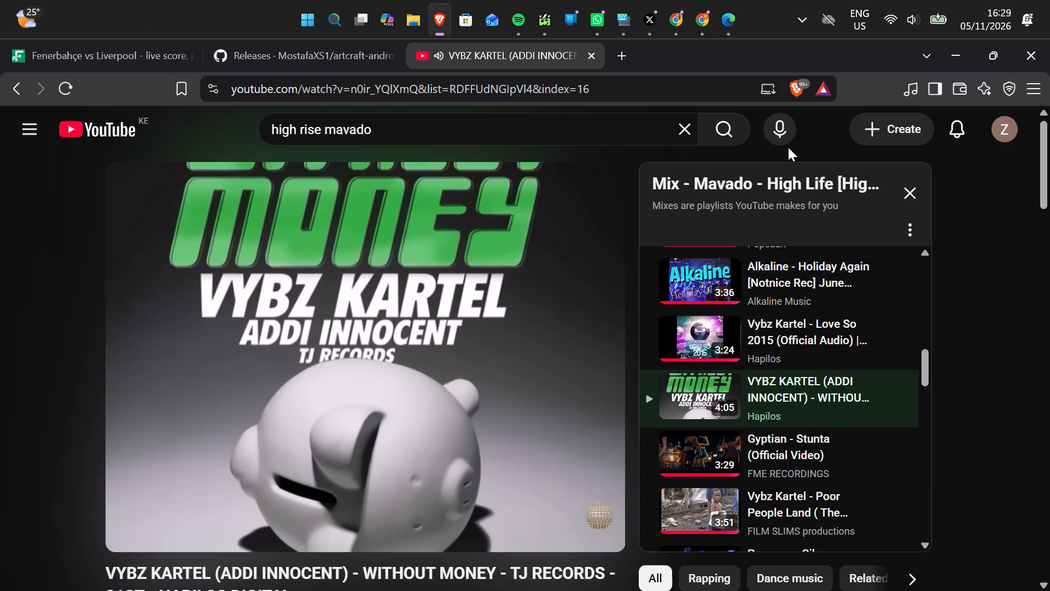
{"action": "scroll", "coordinate": [857, 435], "scroll_direction": "down", "scroll_amount": 2}
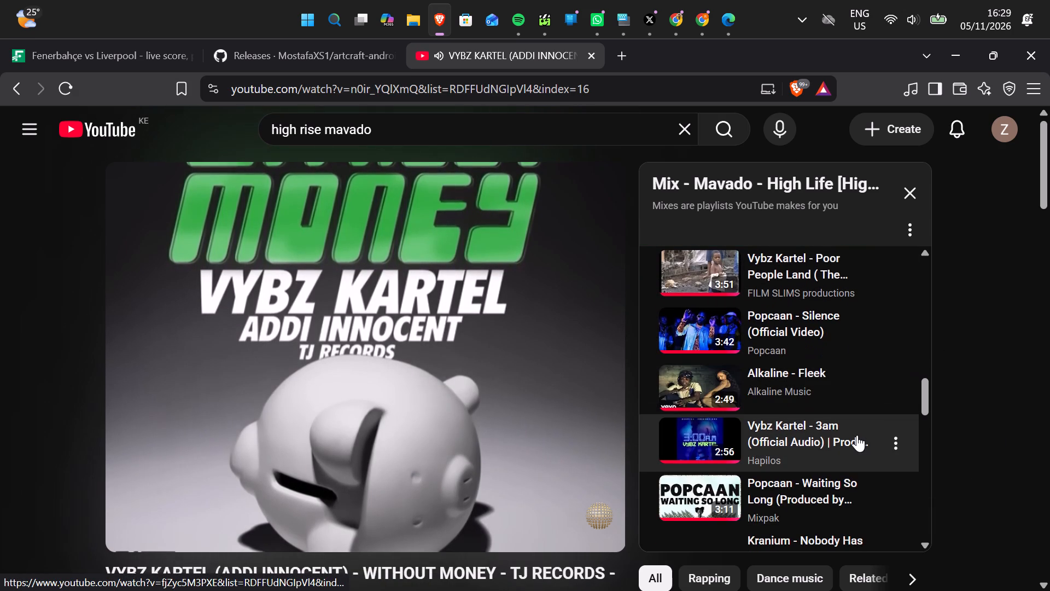
{"action": "scroll", "coordinate": [857, 435], "scroll_direction": "down", "scroll_amount": 4}
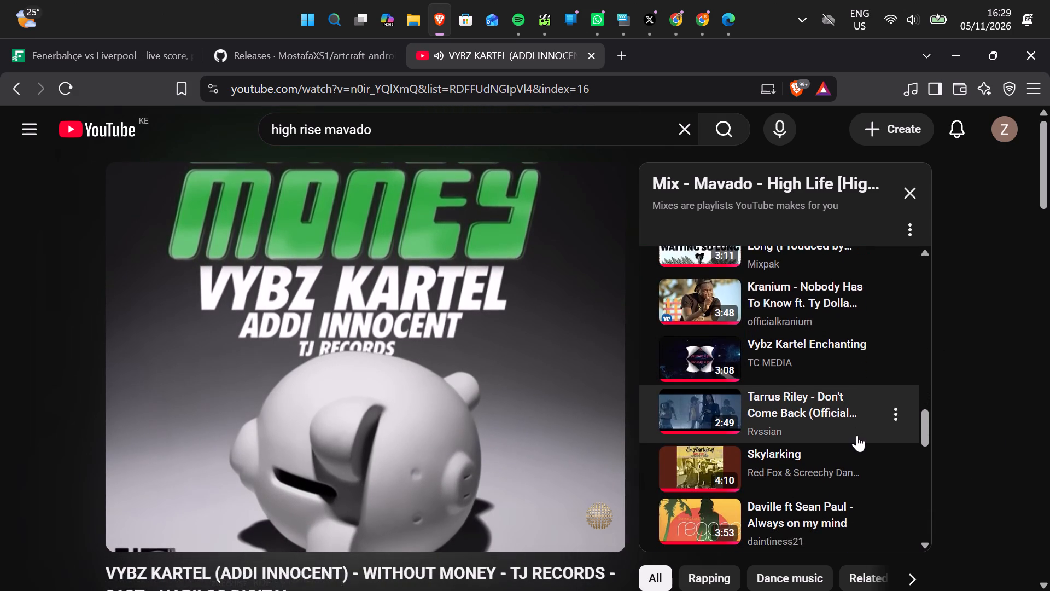
{"action": "scroll", "coordinate": [857, 435], "scroll_direction": "down", "scroll_amount": 4}
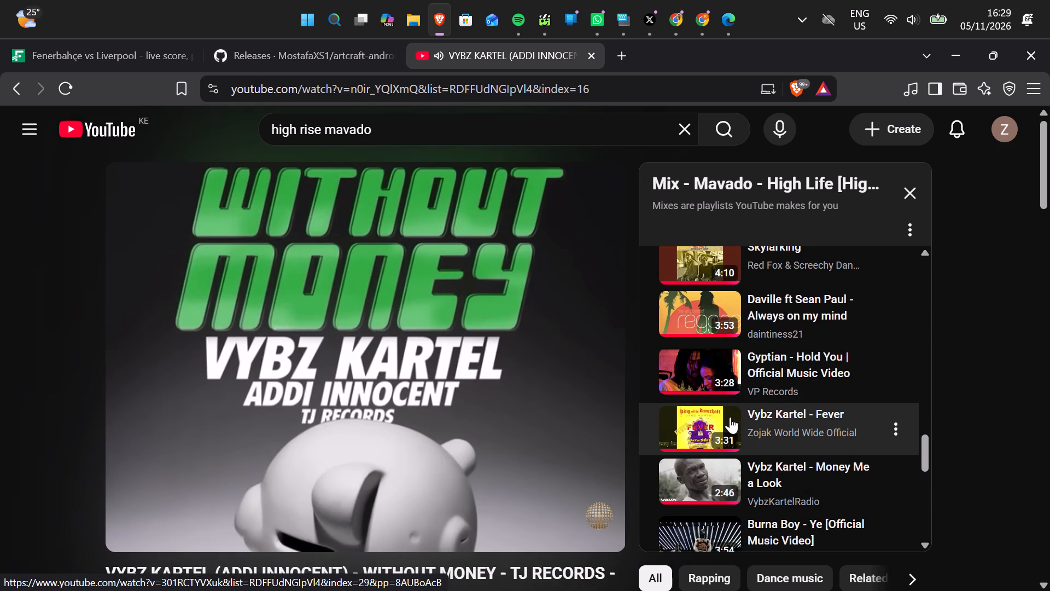
{"action": "scroll", "coordinate": [734, 485], "scroll_direction": "down", "scroll_amount": 1}
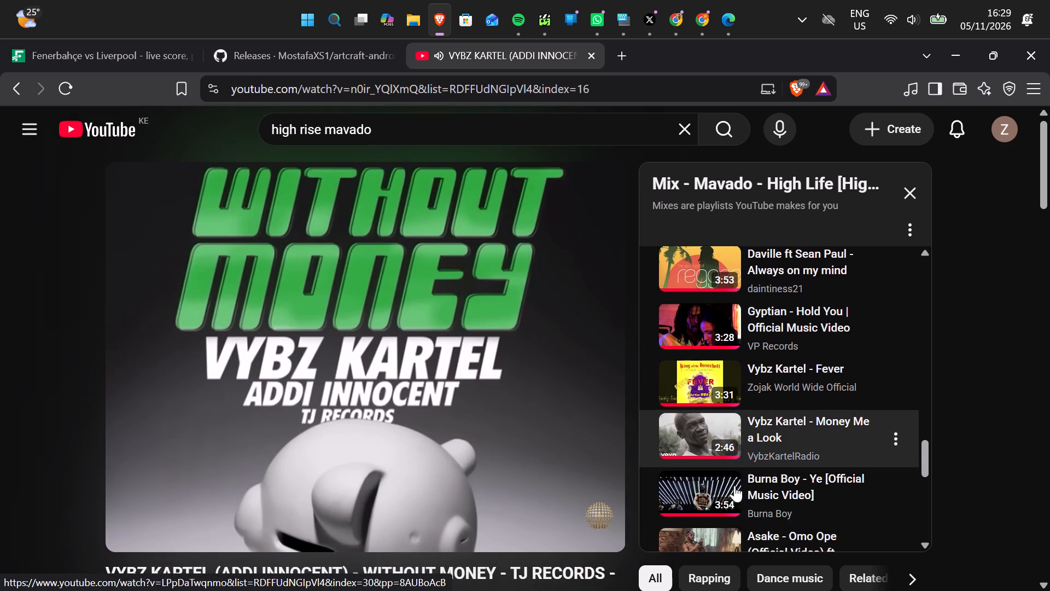
{"action": "scroll", "coordinate": [734, 485], "scroll_direction": "down", "scroll_amount": 2}
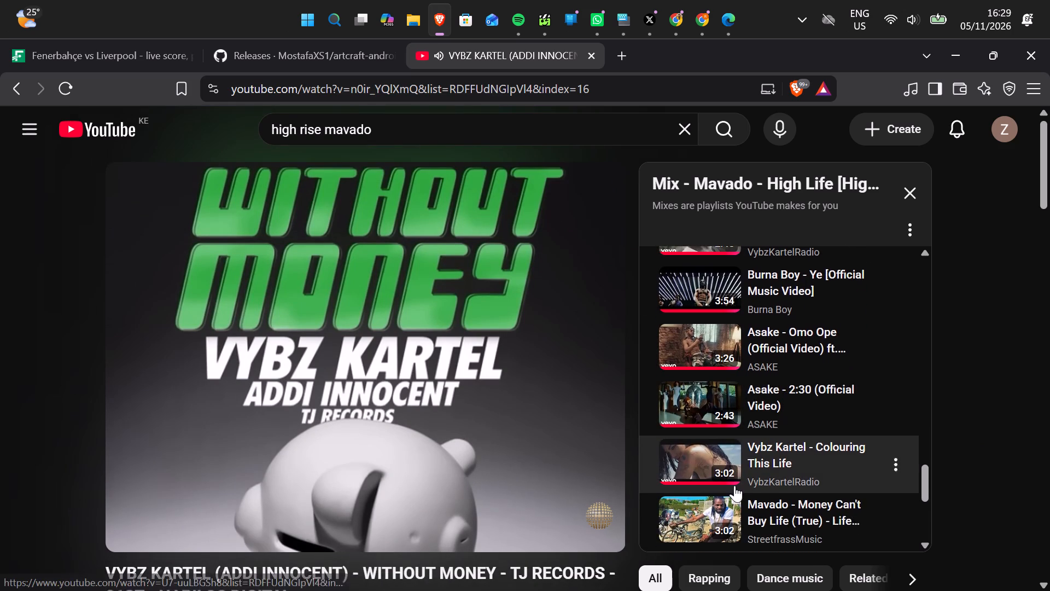
{"action": "scroll", "coordinate": [734, 485], "scroll_direction": "down", "scroll_amount": 1}
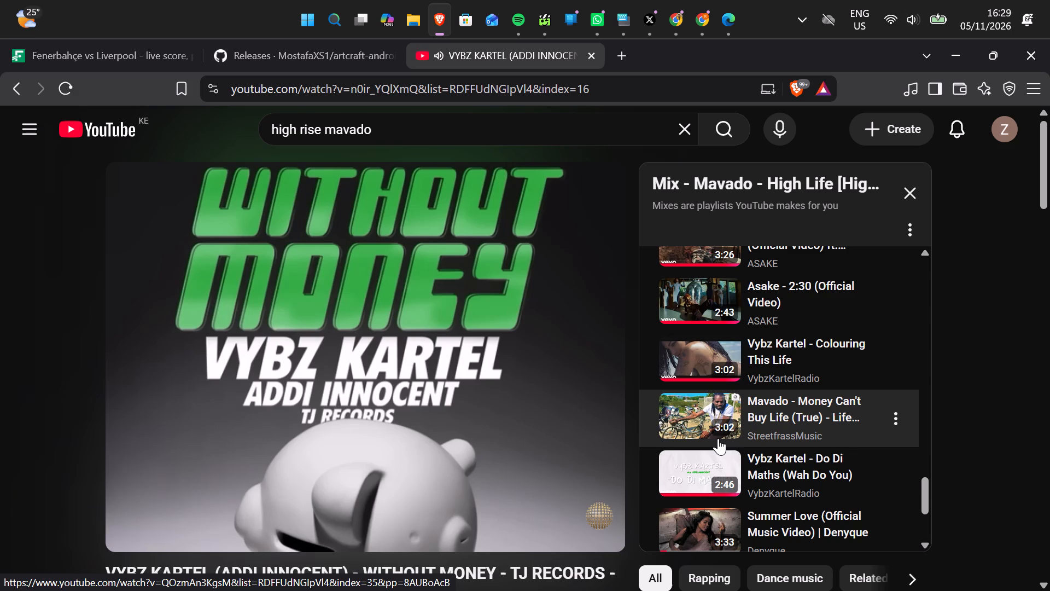
{"action": "left_click", "coordinate": [698, 28]}
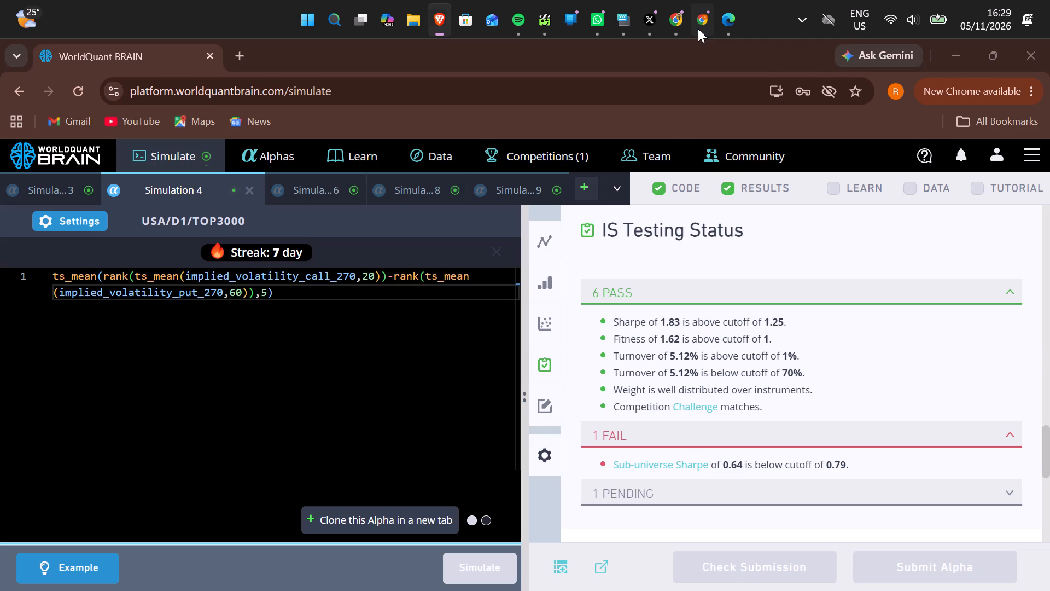
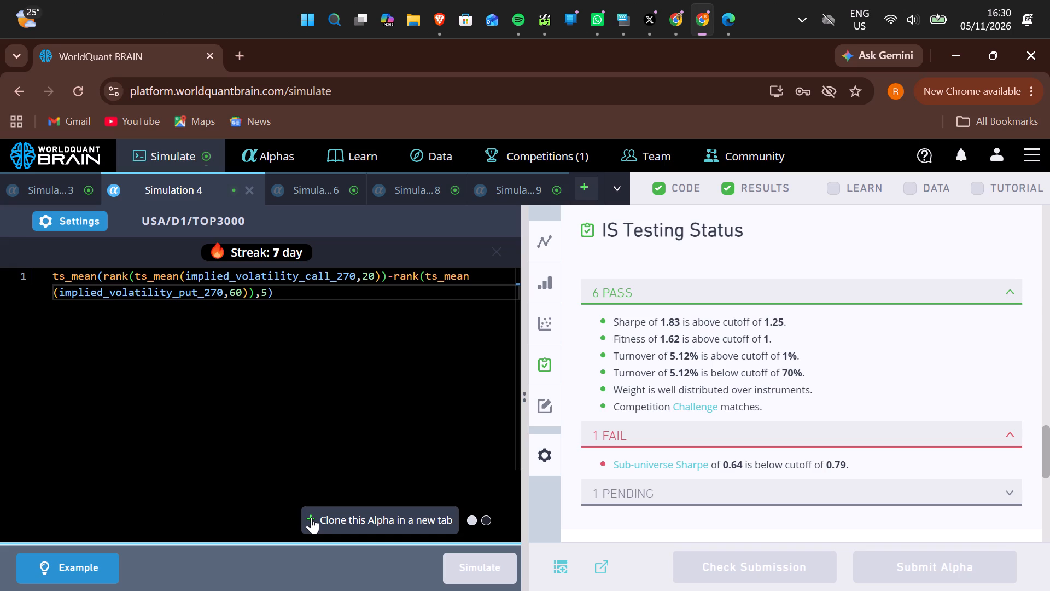
Clone Simulation 4's alpha into a new tab and apply Subindustry neutralization in the copy's settings.
{"action": "left_click", "coordinate": [314, 520]}
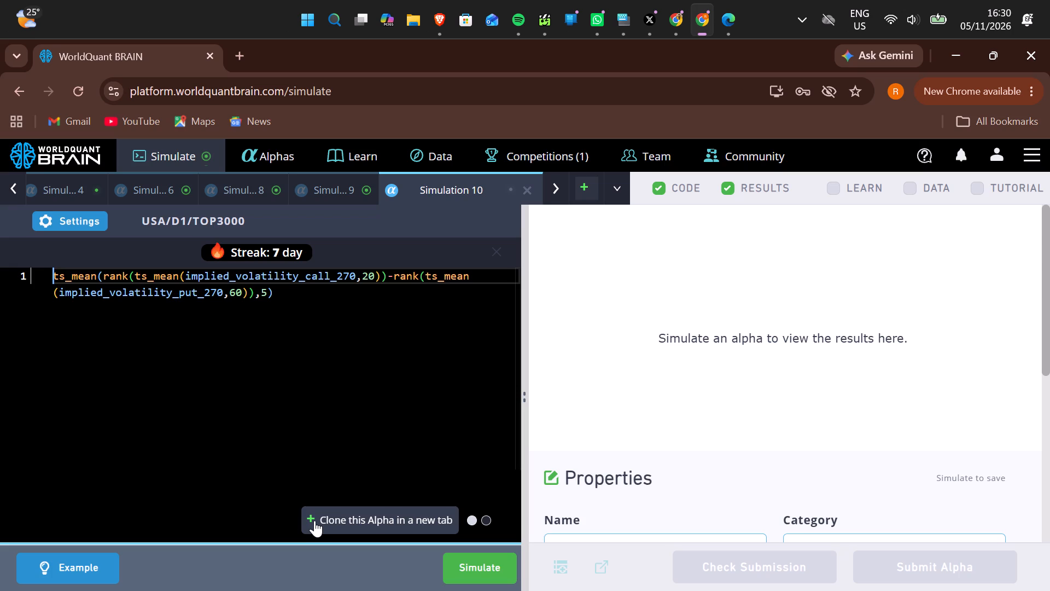
{"action": "left_click", "coordinate": [58, 212]}
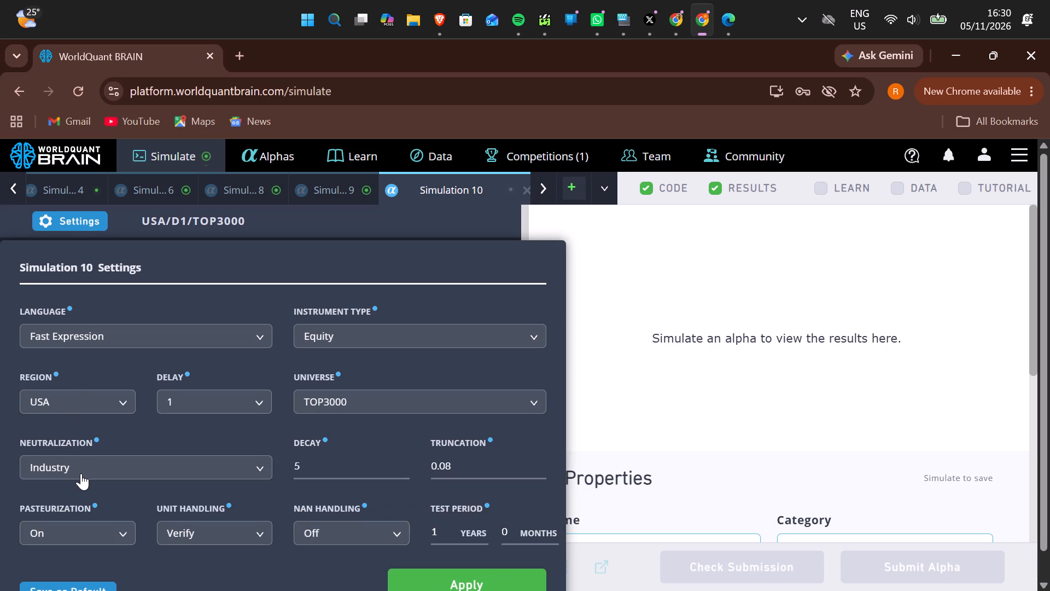
{"action": "left_click", "coordinate": [81, 473]}
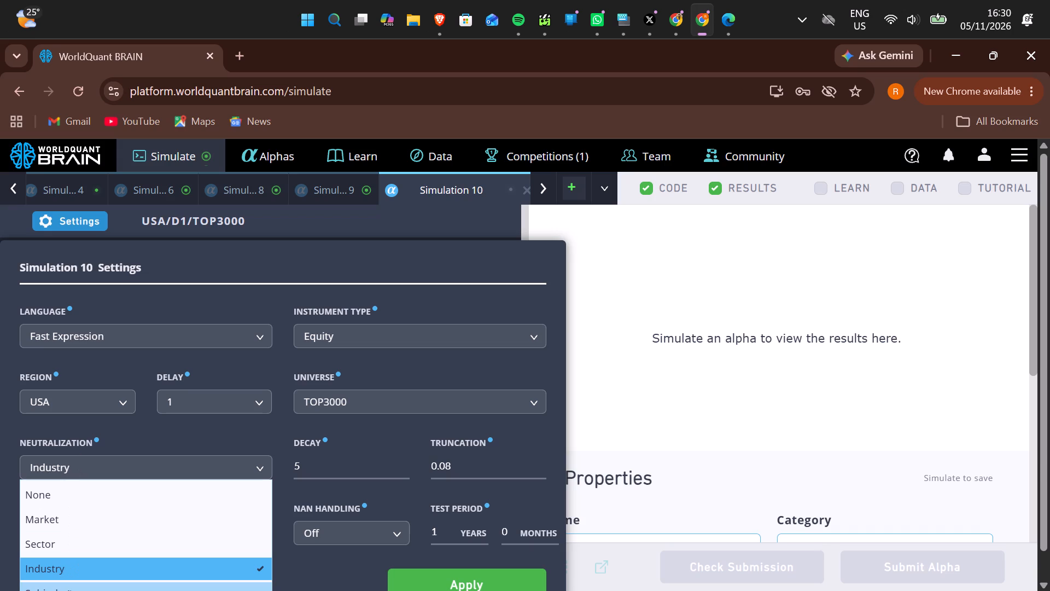
{"action": "left_click", "coordinate": [68, 590]}
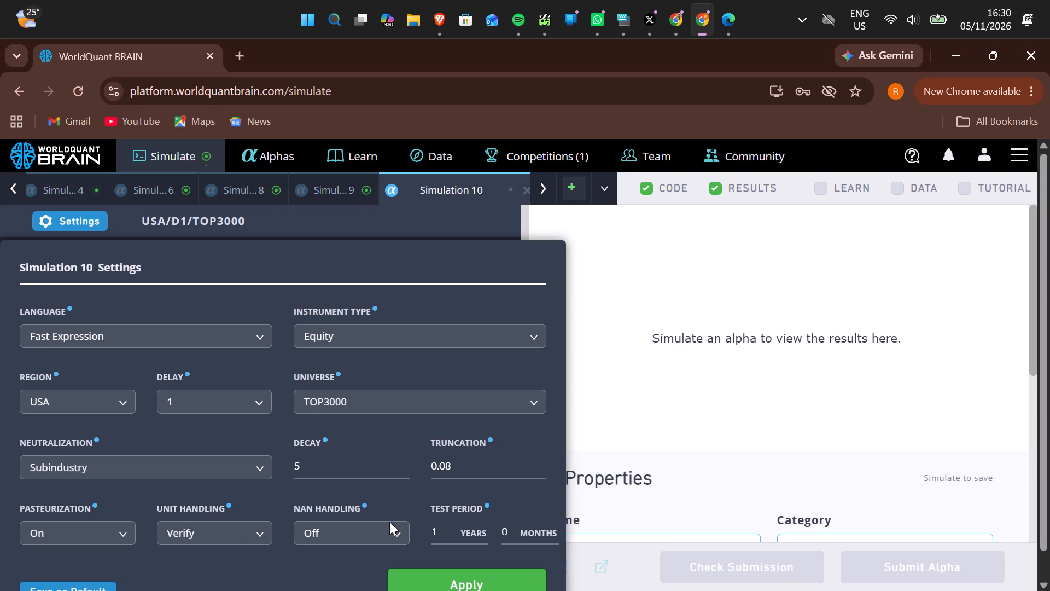
{"action": "left_click", "coordinate": [434, 581]}
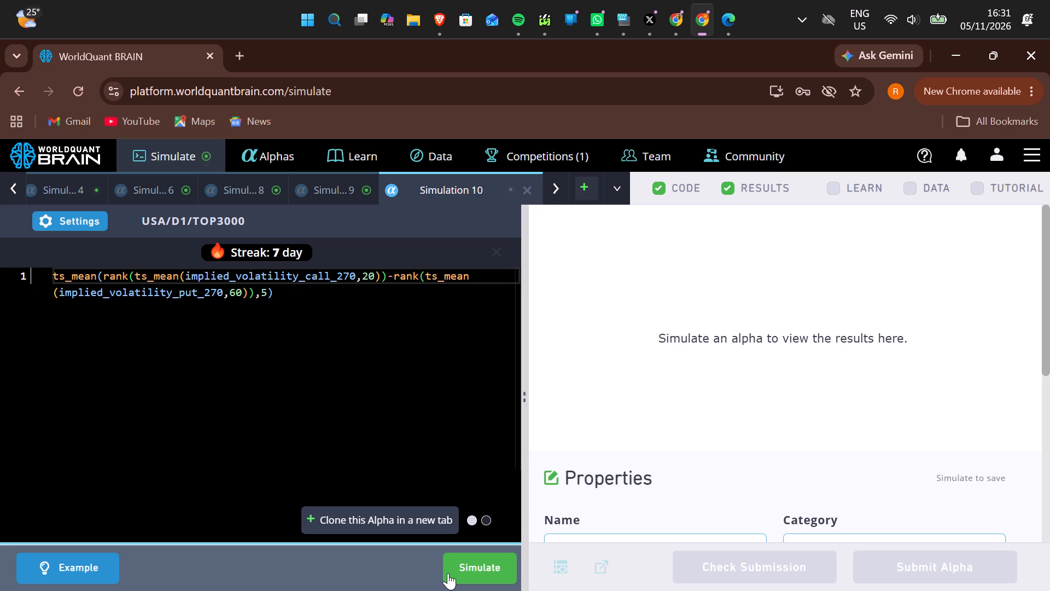
Run the simulation of the cloned implied-volatility alpha.
{"action": "left_click", "coordinate": [450, 573]}
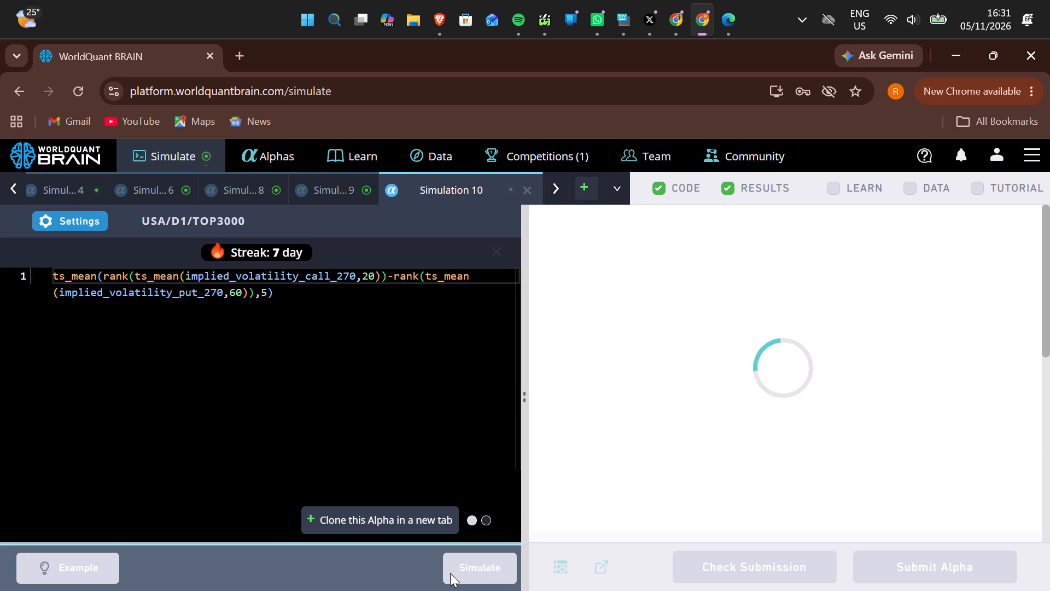
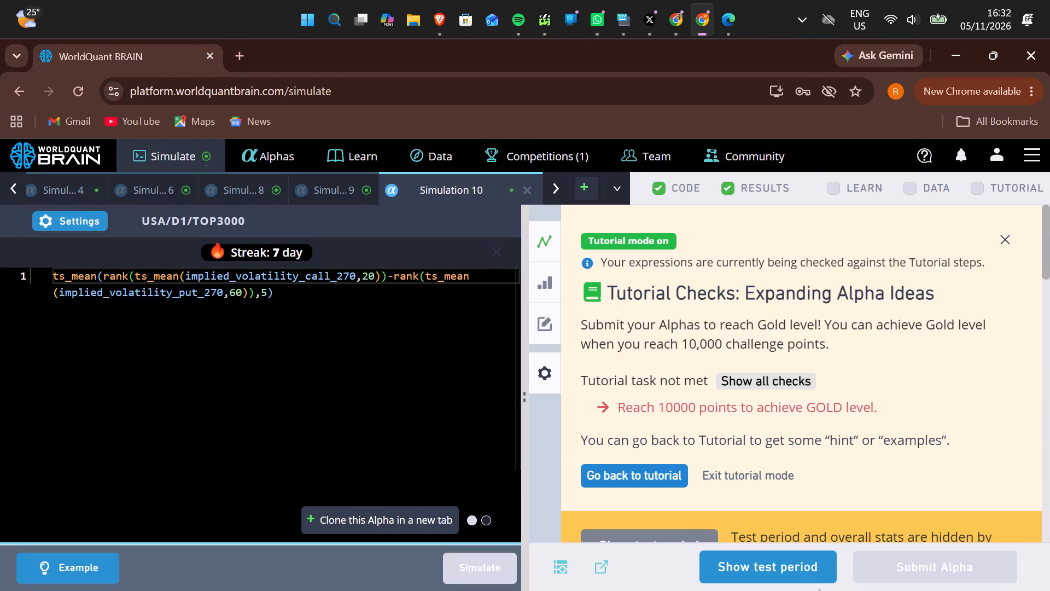
Reveal the test period results of Simulation 10 and expand the failed and passed checks in IS Testing Status.
{"action": "left_click", "coordinate": [809, 579]}
{"action": "scroll", "coordinate": [836, 460], "scroll_direction": "down", "scroll_amount": 2}
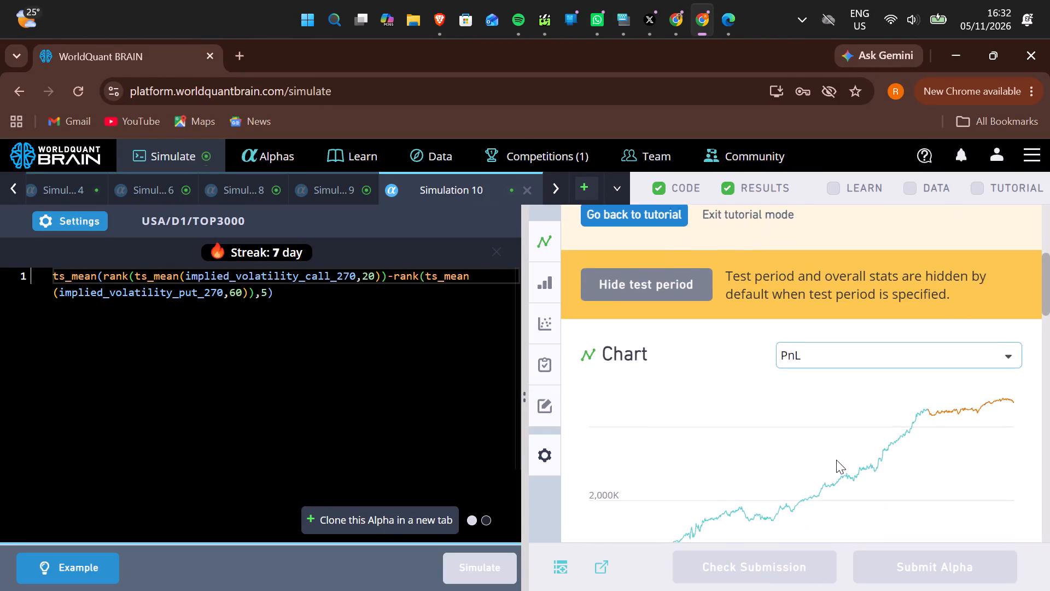
{"action": "scroll", "coordinate": [836, 460], "scroll_direction": "down", "scroll_amount": 4}
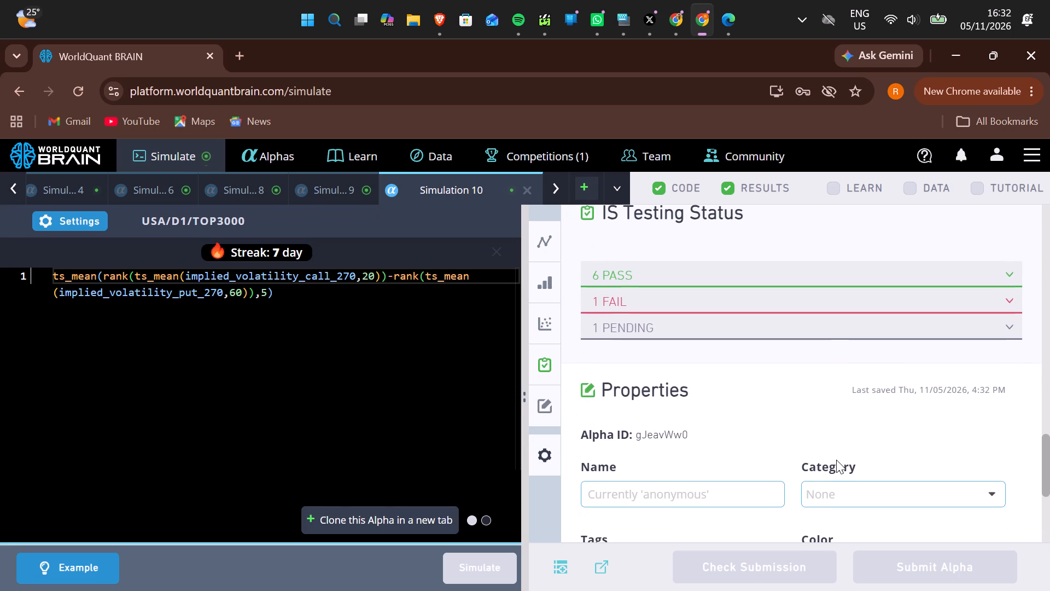
{"action": "left_click", "coordinate": [839, 300]}
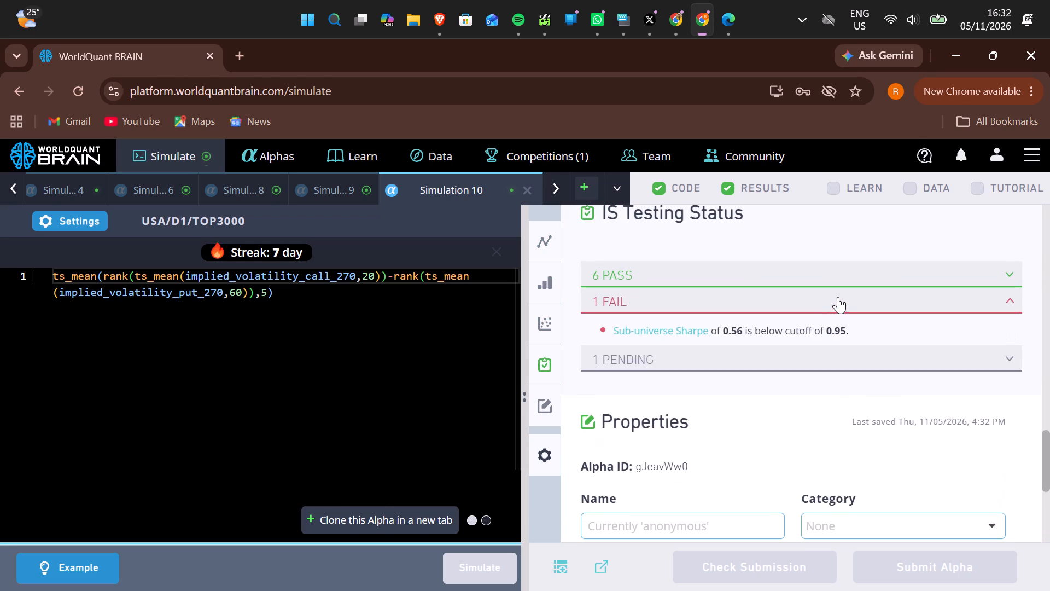
{"action": "left_click", "coordinate": [831, 287]}
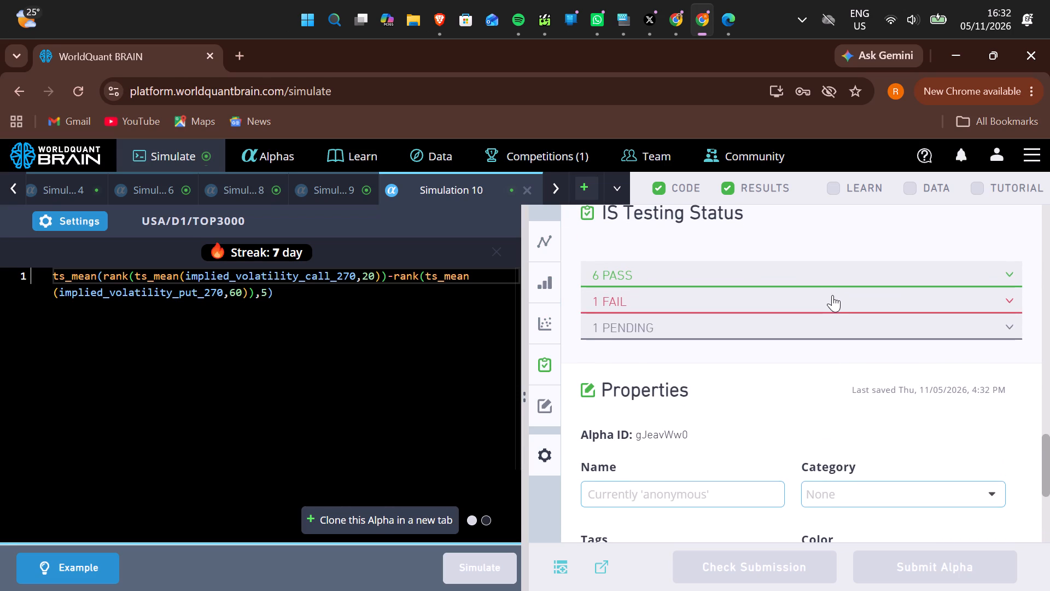
{"action": "left_click", "coordinate": [832, 295]}
{"action": "left_click", "coordinate": [820, 266]}
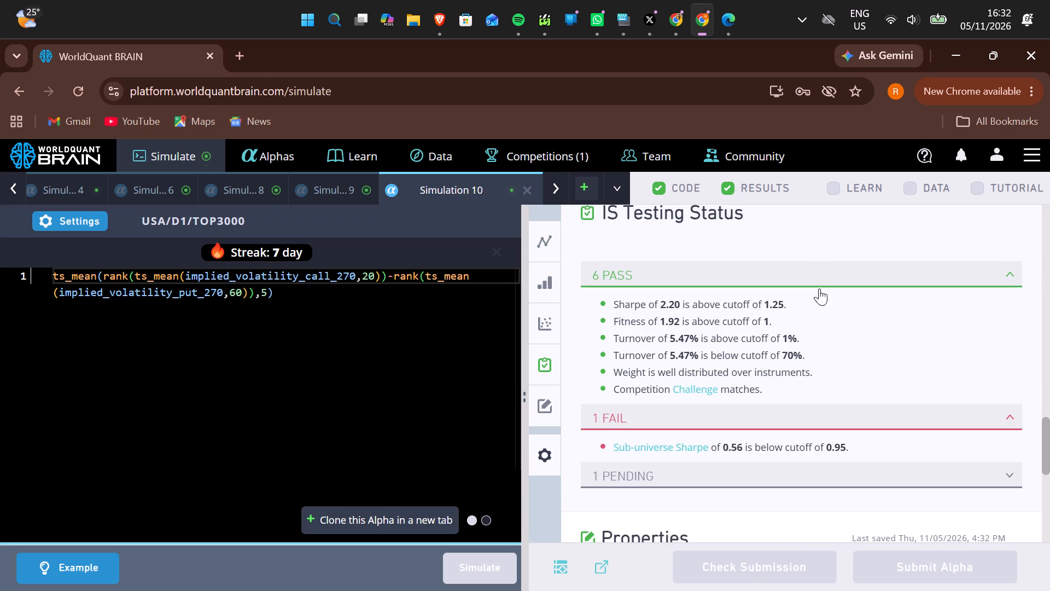
Review Simulation 10's yearly IS Summary figures against its IS Testing Status checks, including Sub-universe Sharpe.
{"action": "scroll", "coordinate": [817, 310], "scroll_direction": "up", "scroll_amount": 3}
{"action": "scroll", "coordinate": [817, 310], "scroll_direction": "down", "scroll_amount": 1}
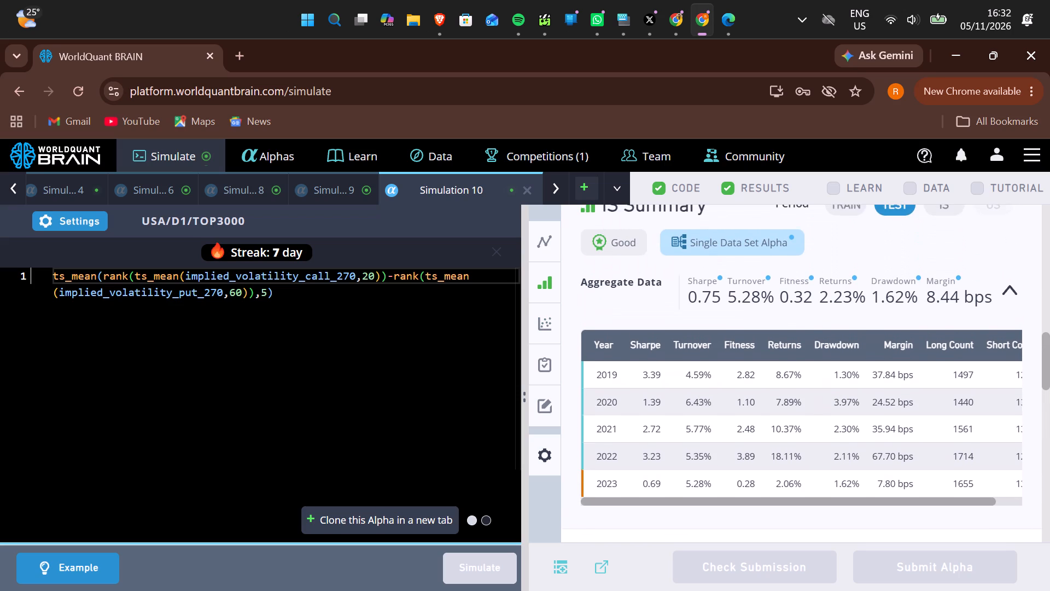
{"action": "scroll", "coordinate": [817, 310], "scroll_direction": "down", "scroll_amount": 3}
{"action": "scroll", "coordinate": [817, 310], "scroll_direction": "up", "scroll_amount": 1}
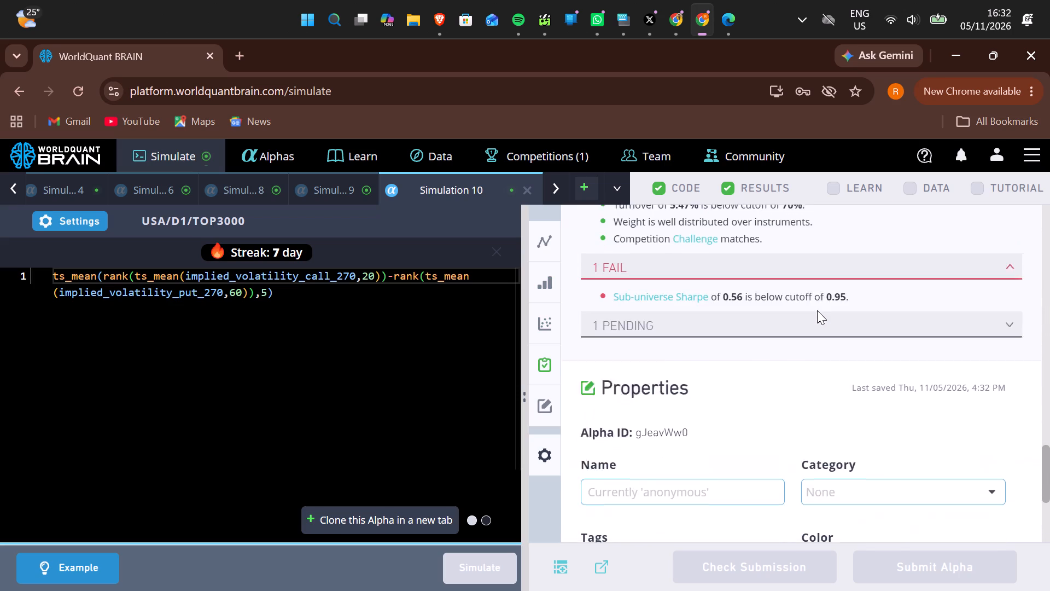
{"action": "scroll", "coordinate": [817, 310], "scroll_direction": "up", "scroll_amount": 1}
{"action": "scroll", "coordinate": [817, 310], "scroll_direction": "down", "scroll_amount": 1}
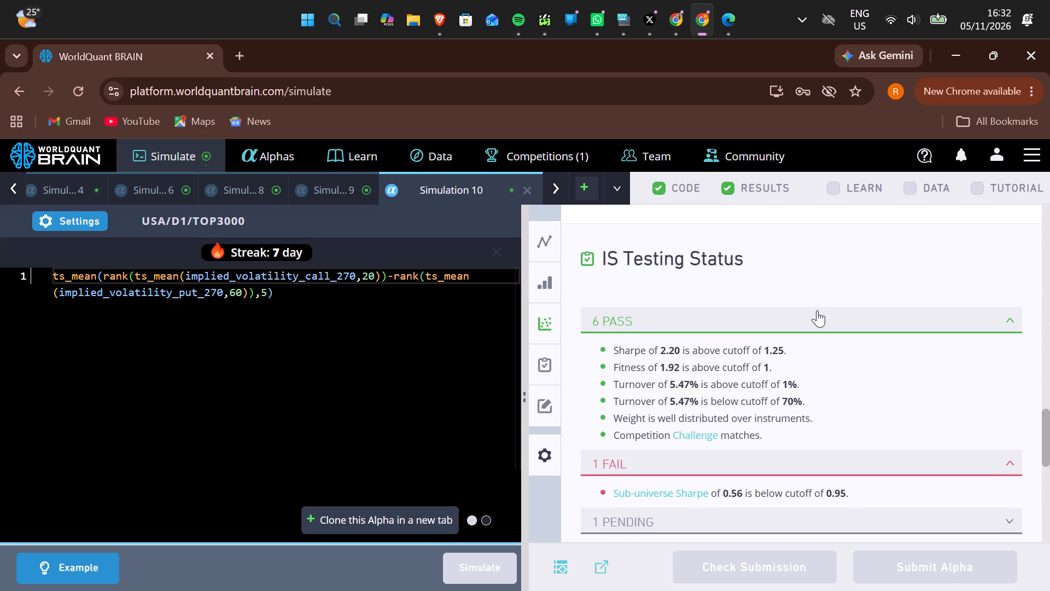
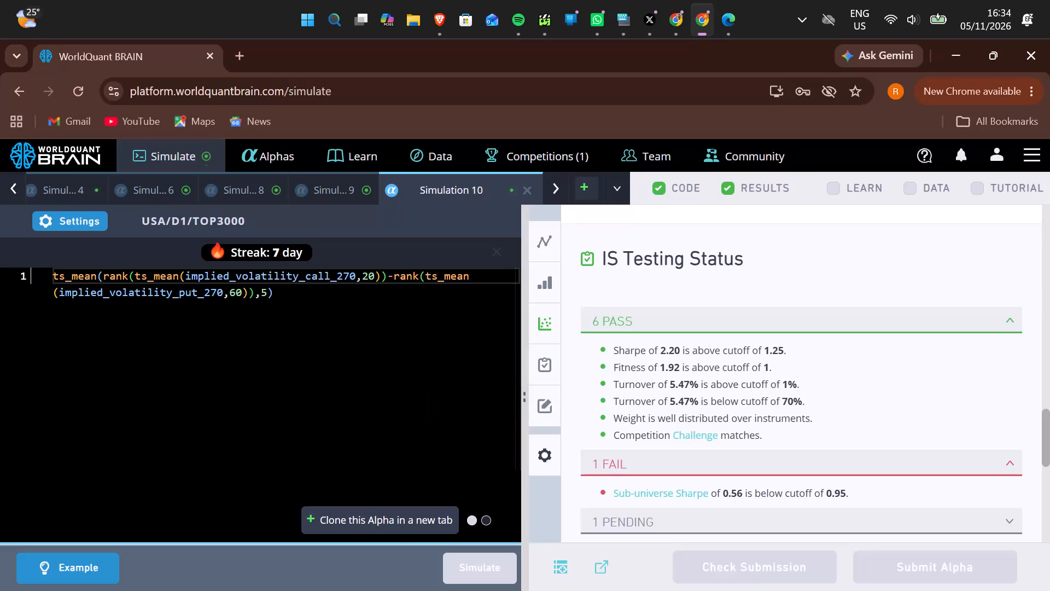
Clone Simulation 10's alpha into a new simulation, set its neutralization to Sector, and simulate it.
{"action": "left_click", "coordinate": [395, 519]}
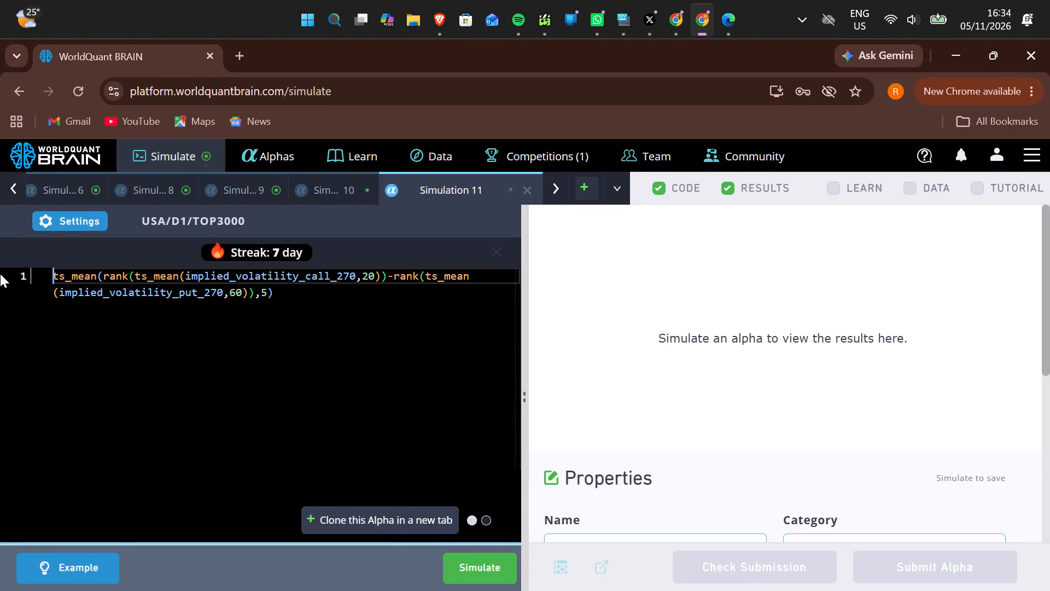
{"action": "left_click", "coordinate": [64, 227]}
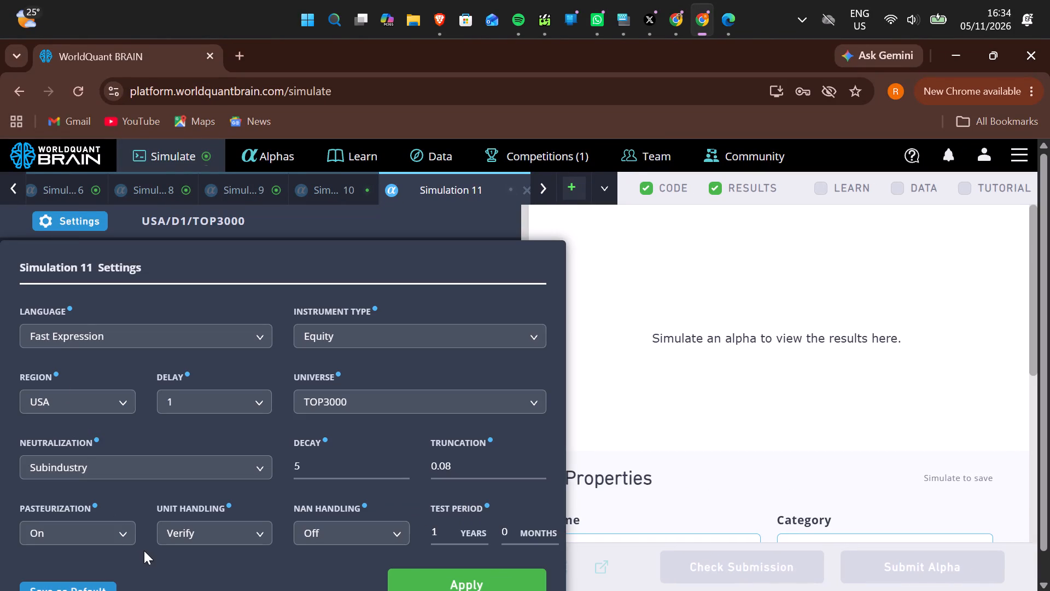
{"action": "left_click", "coordinate": [123, 473]}
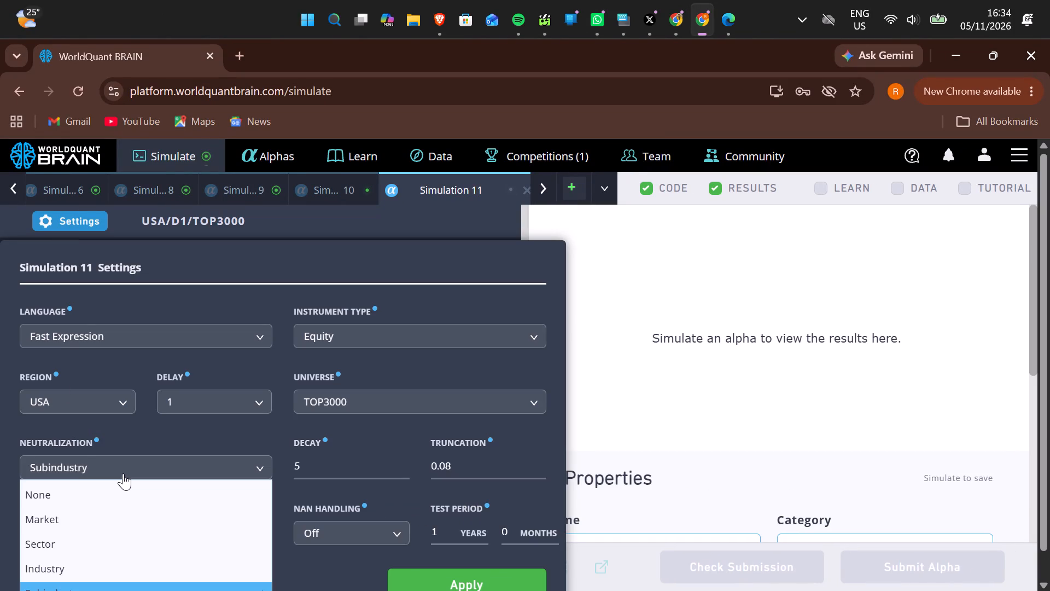
{"action": "left_click", "coordinate": [54, 522]}
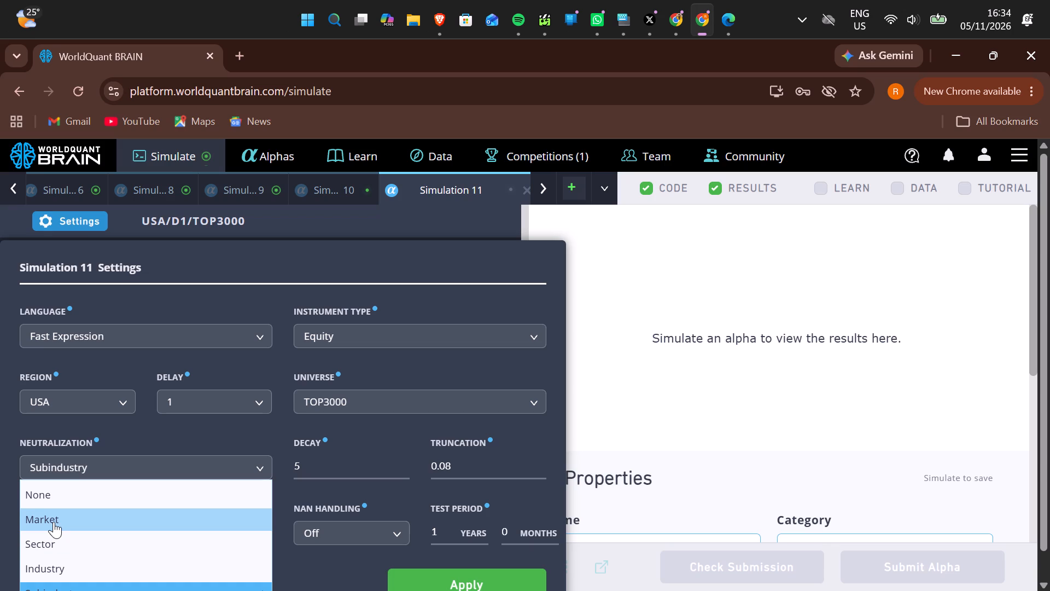
{"action": "left_click", "coordinate": [65, 466]}
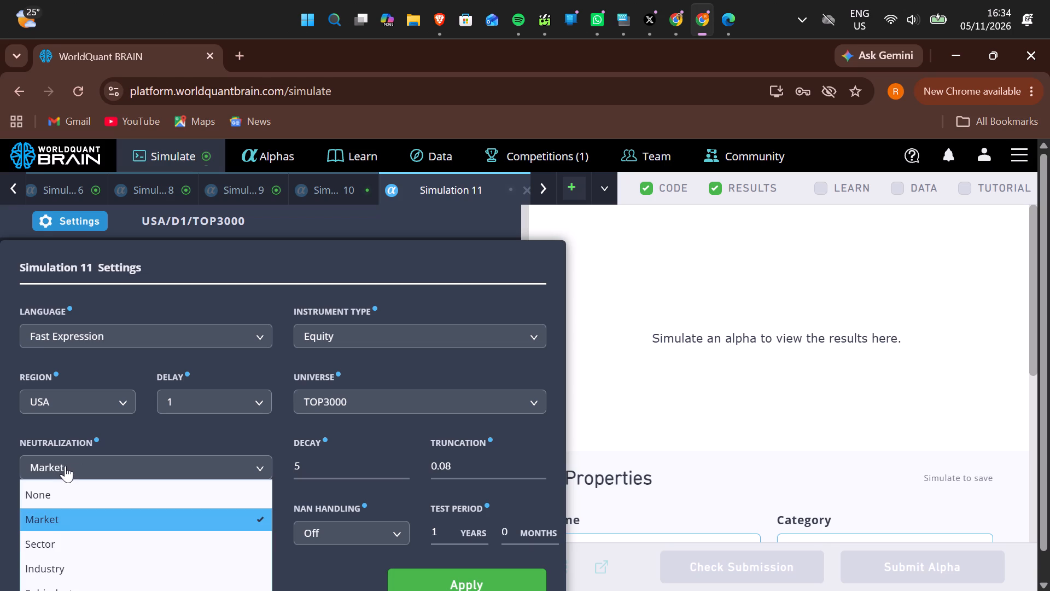
{"action": "left_click", "coordinate": [63, 553]}
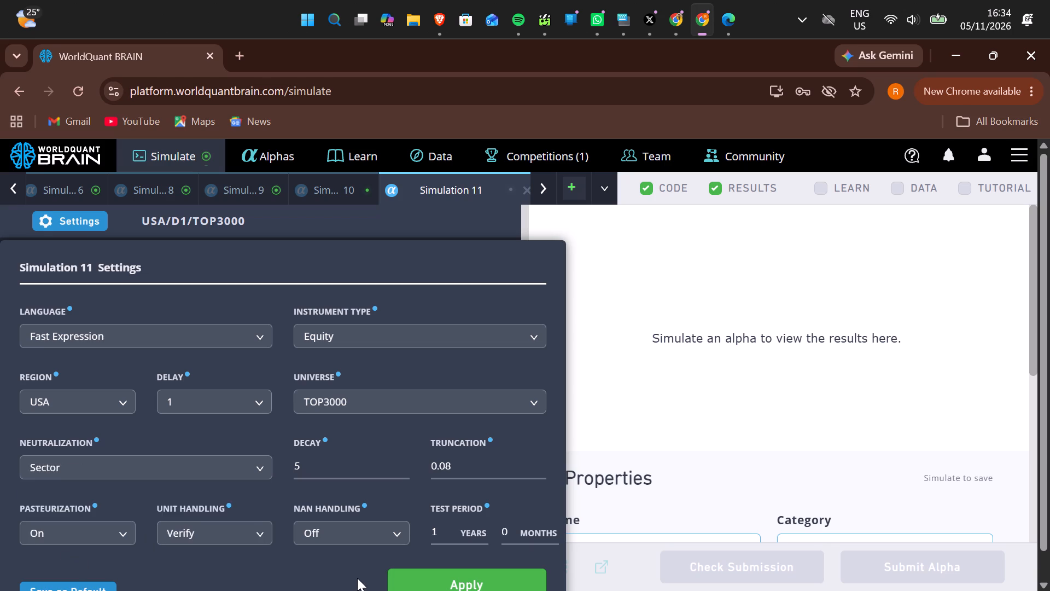
{"action": "left_click", "coordinate": [411, 588]}
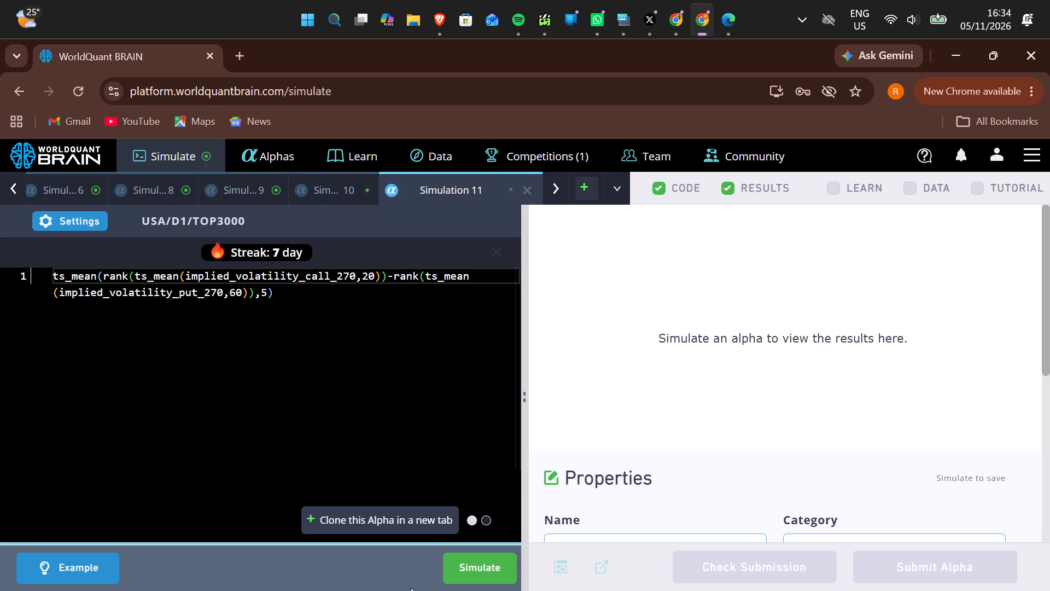
{"action": "left_click", "coordinate": [452, 575]}
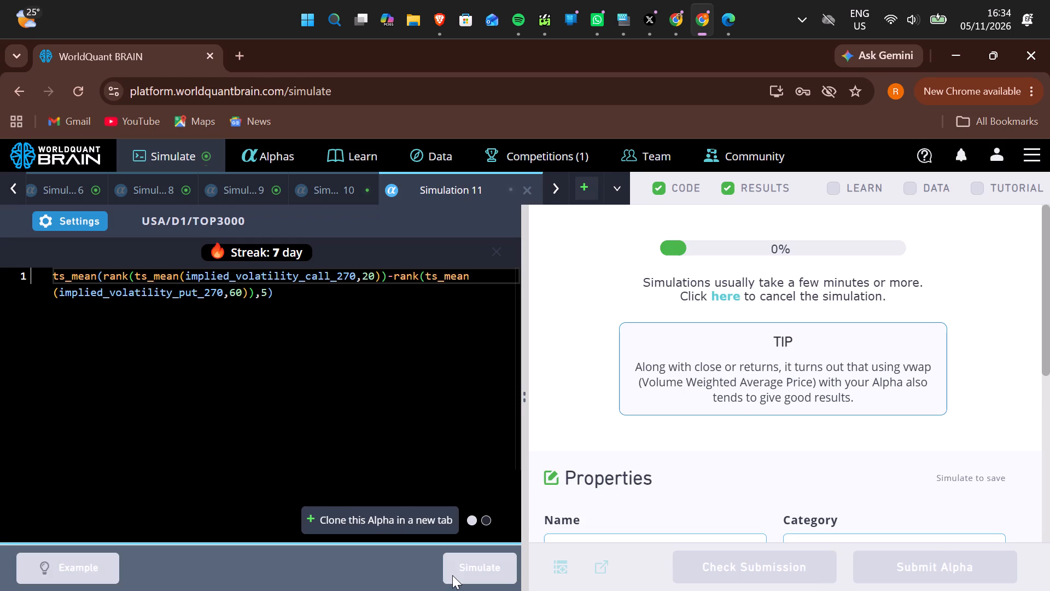
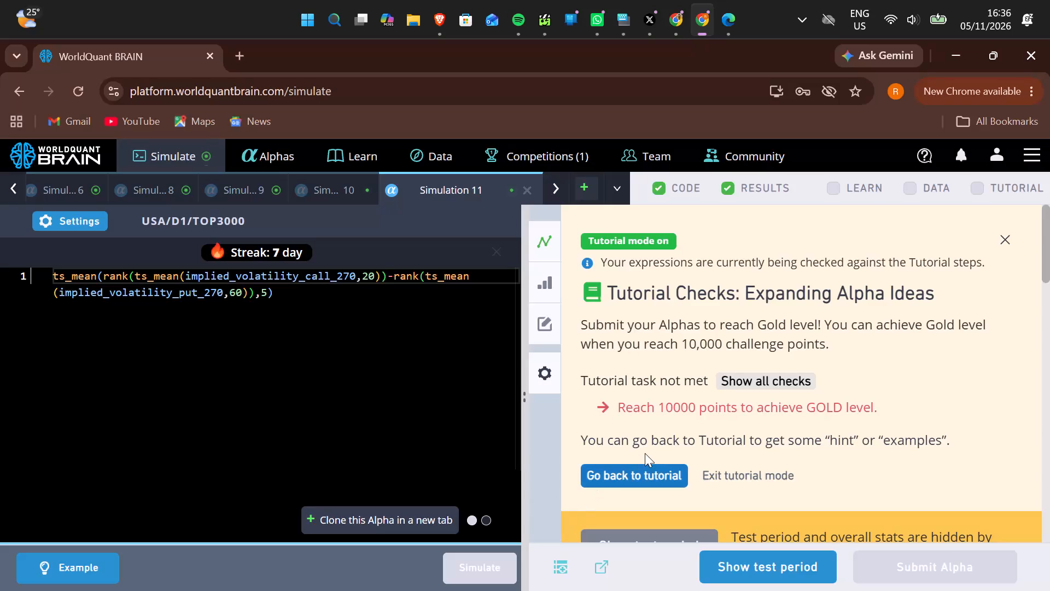
Show the test period for Simulation 11 and expand the failed check in its IS Testing Status.
{"action": "scroll", "coordinate": [645, 453], "scroll_direction": "down", "scroll_amount": 1}
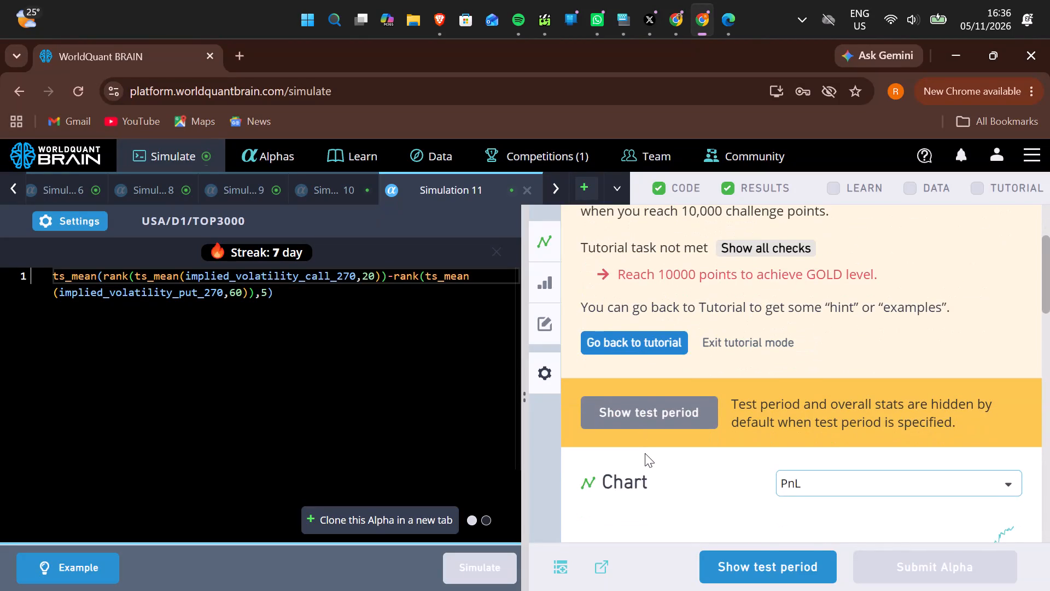
{"action": "scroll", "coordinate": [645, 453], "scroll_direction": "down", "scroll_amount": 6}
{"action": "scroll", "coordinate": [645, 453], "scroll_direction": "up", "scroll_amount": 1}
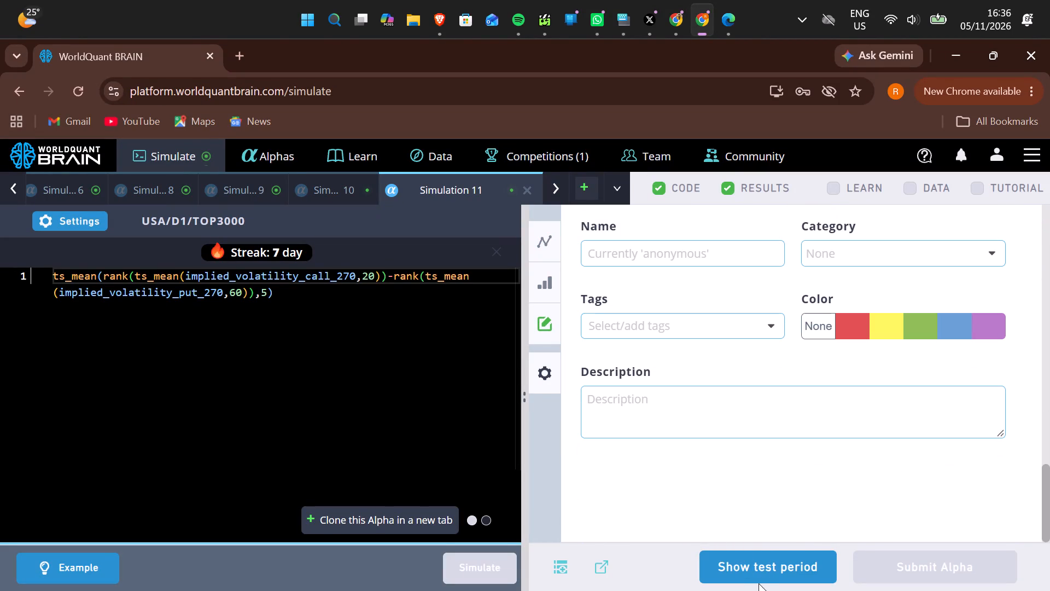
{"action": "left_click", "coordinate": [759, 583]}
{"action": "left_click", "coordinate": [752, 571]}
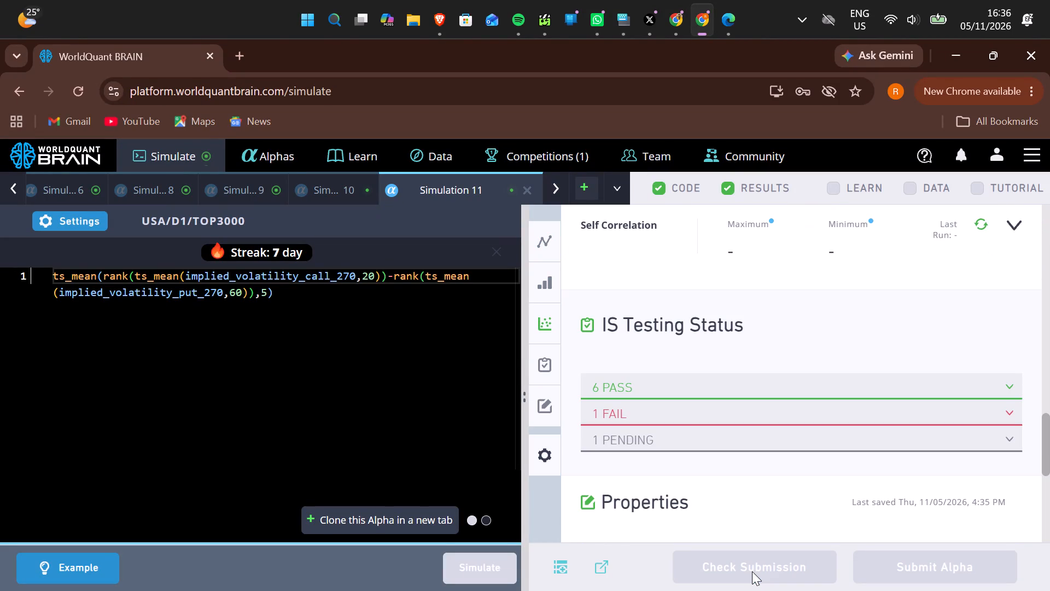
{"action": "left_click", "coordinate": [726, 417]}
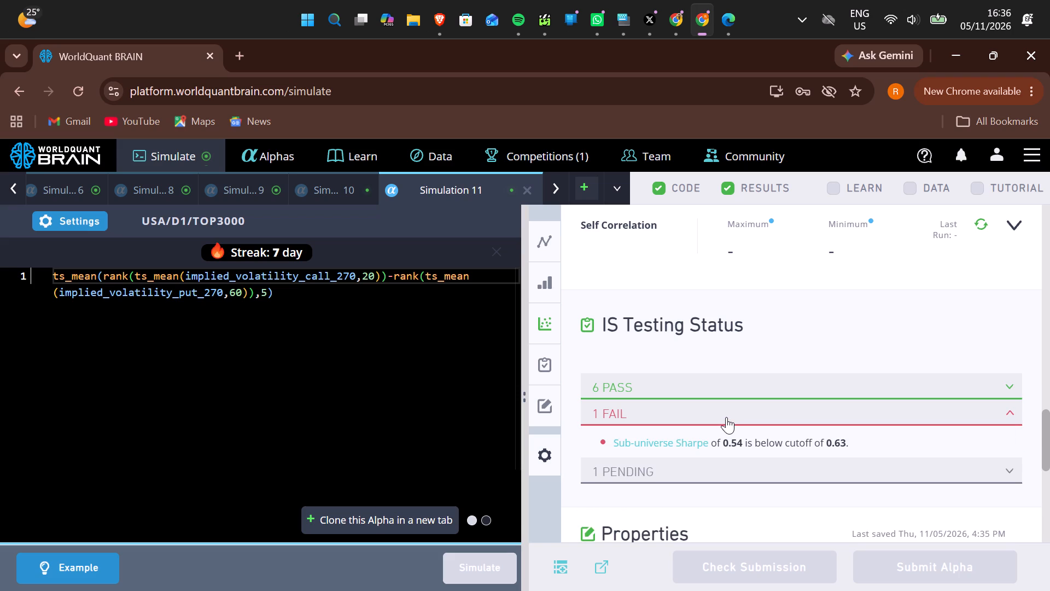
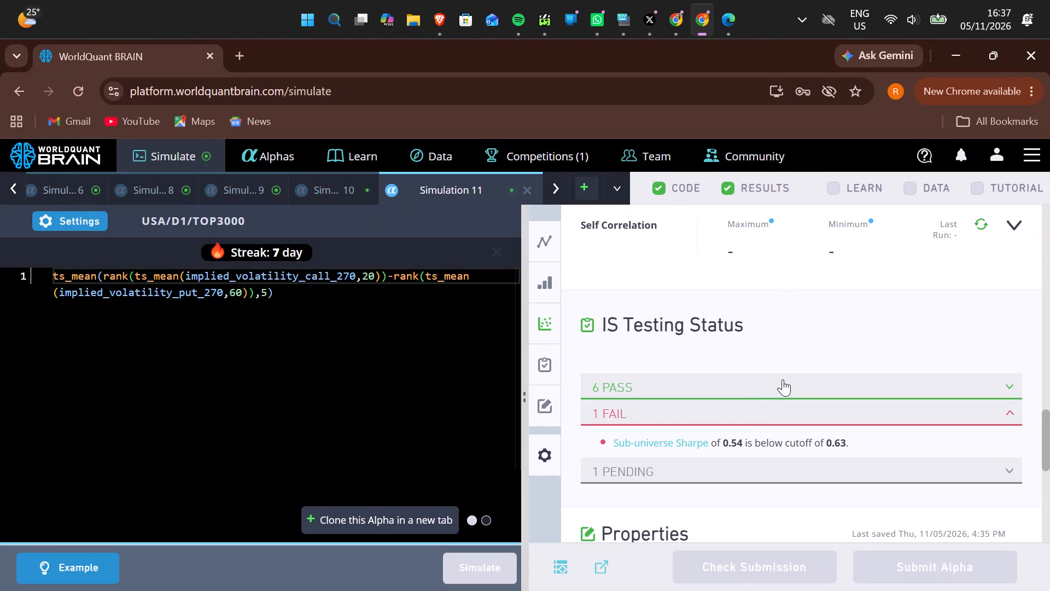
Expand the passed checks in Simulation 11's IS Testing Status to review them alongside the failed check.
{"action": "left_click", "coordinate": [778, 380]}
{"action": "left_click", "coordinate": [778, 380]}
{"action": "scroll", "coordinate": [778, 380], "scroll_direction": "down", "scroll_amount": 1}
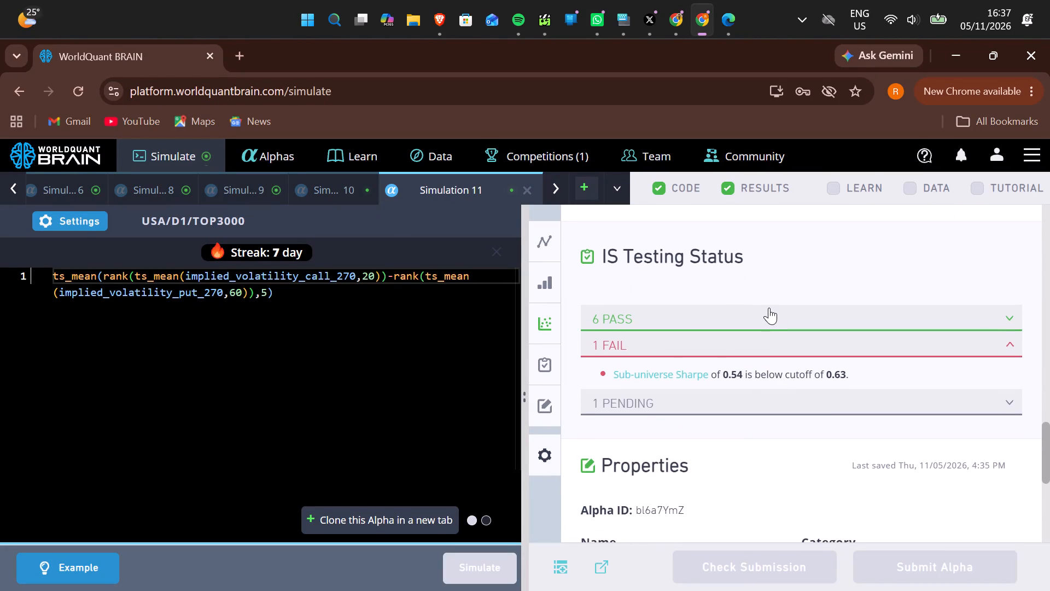
{"action": "left_click", "coordinate": [769, 308]}
{"action": "scroll", "coordinate": [769, 308], "scroll_direction": "down", "scroll_amount": 1}
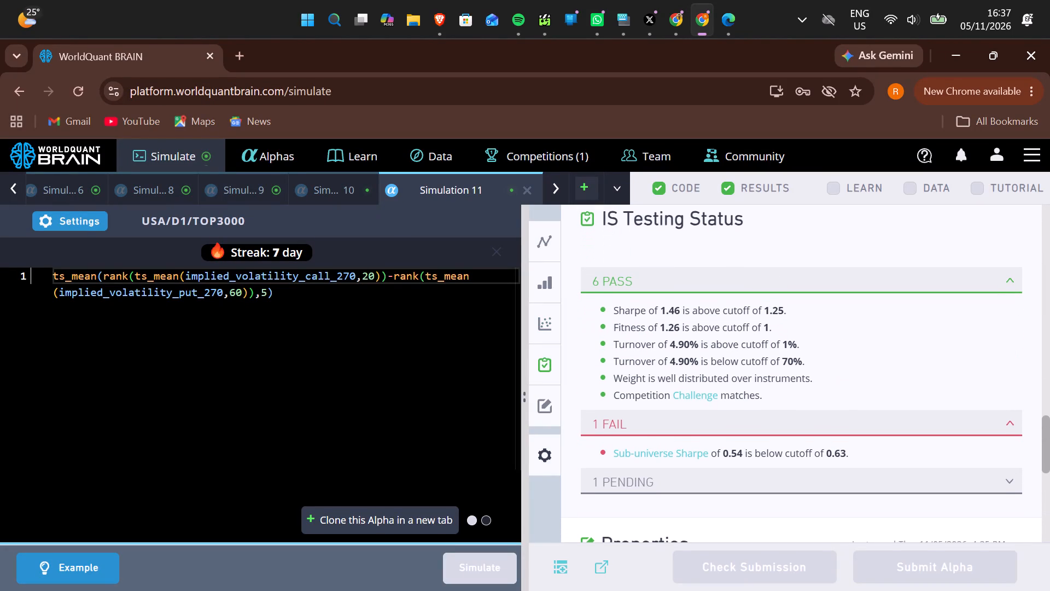
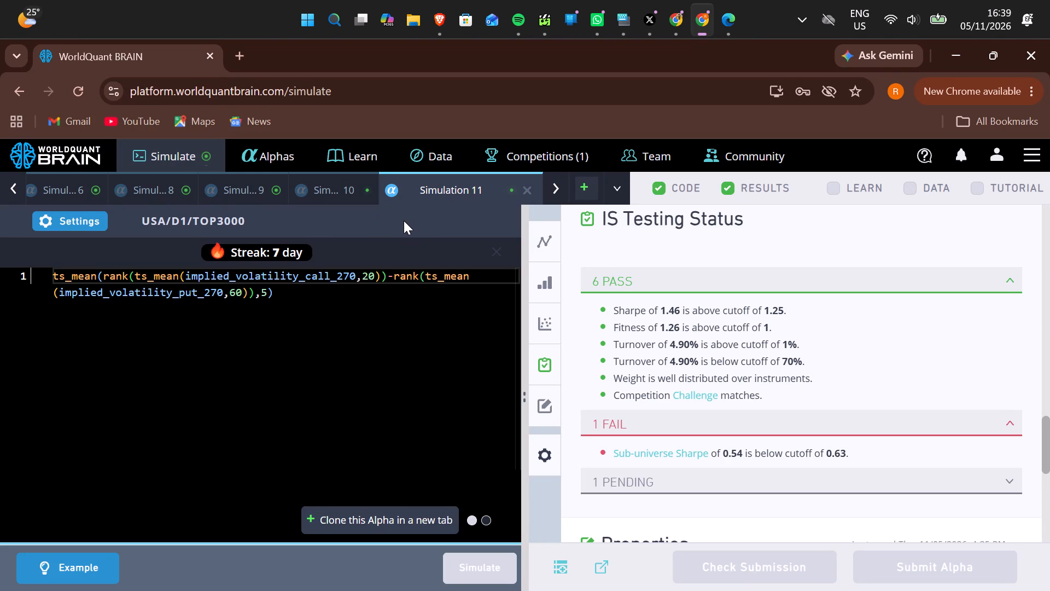
Open Simulation 10's settings to review its neutralization, decay and truncation.
{"action": "left_click", "coordinate": [343, 201]}
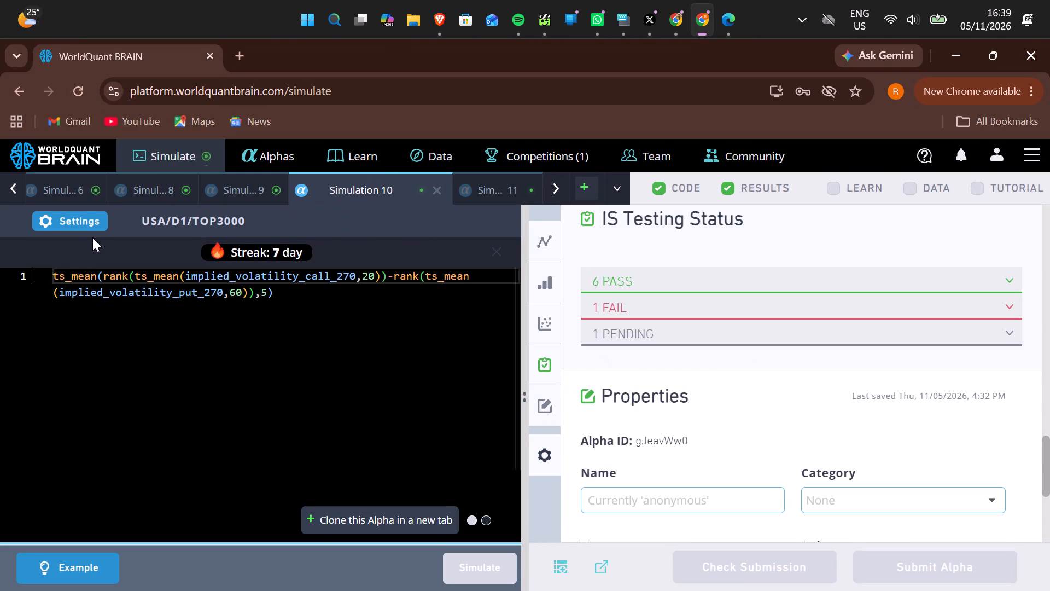
{"action": "left_click", "coordinate": [80, 227]}
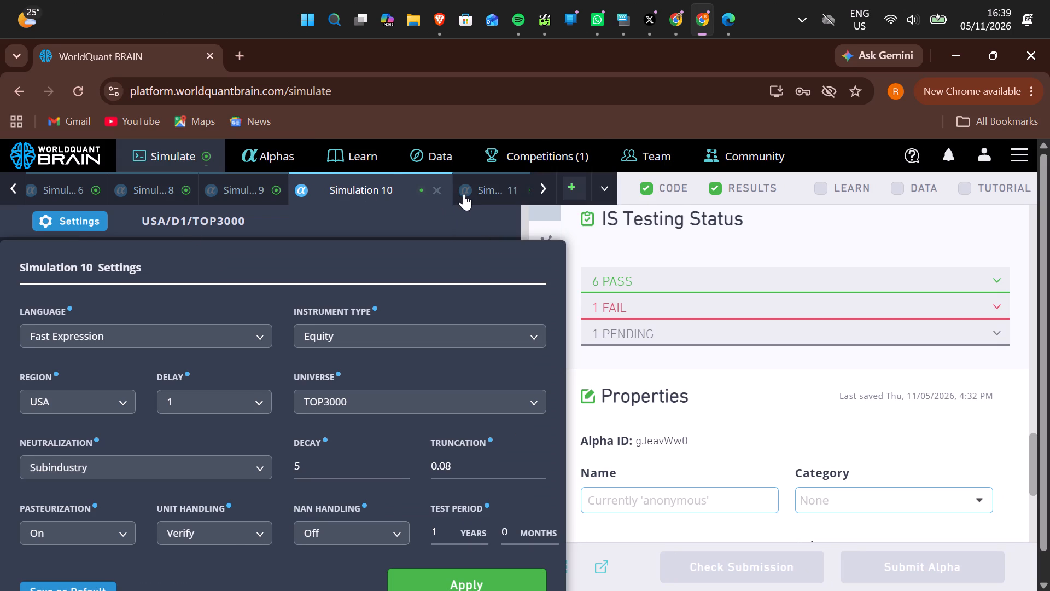
Set the decay to 3 in Simulation 4's settings, keeping Industry neutralization, and apply the change.
{"action": "scroll", "coordinate": [186, 187], "scroll_direction": "right", "scroll_amount": 3}
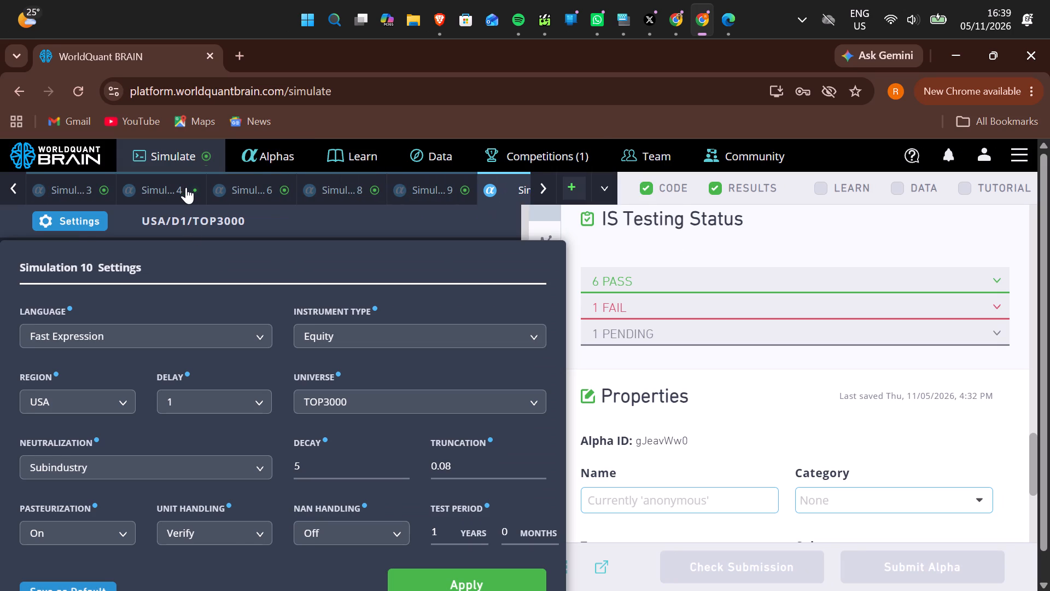
{"action": "left_click", "coordinate": [186, 187]}
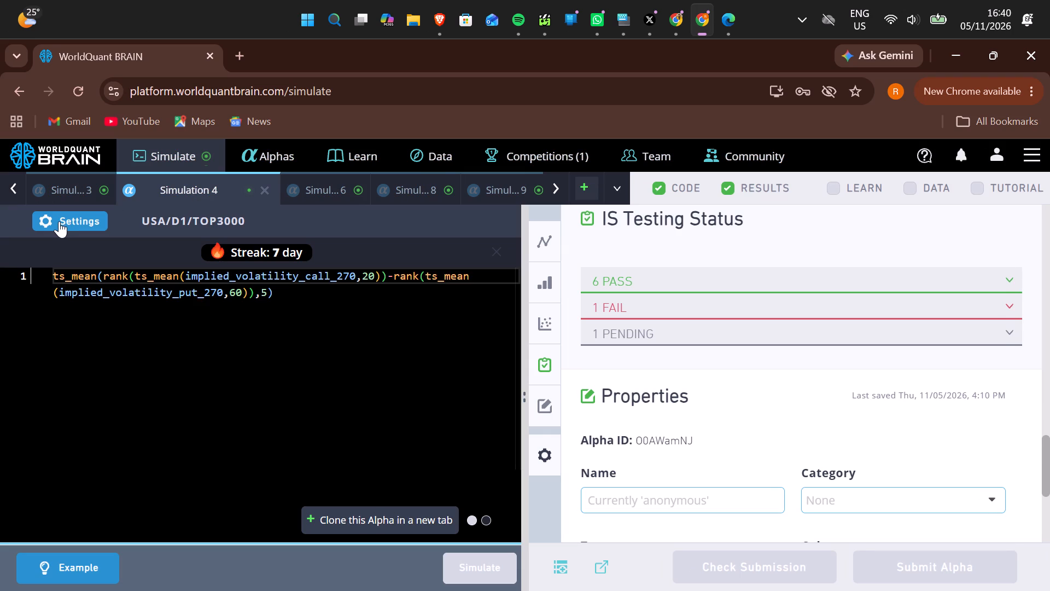
{"action": "left_click", "coordinate": [57, 222]}
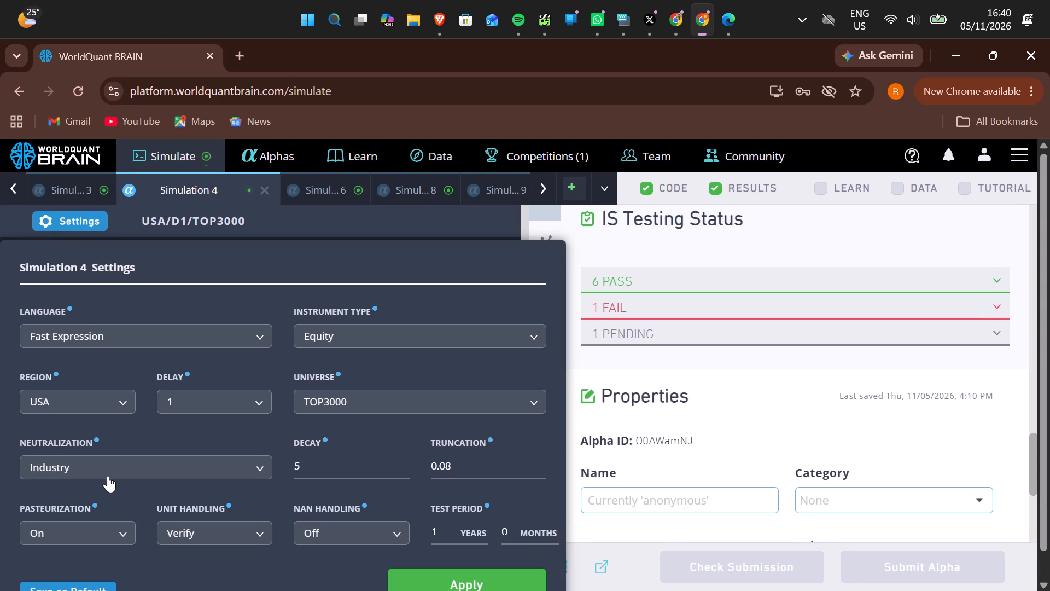
{"action": "left_click", "coordinate": [306, 471]}
{"action": "key", "text": "BackSpace"}
{"action": "key", "text": "3"}
{"action": "left_click", "coordinate": [437, 578]}
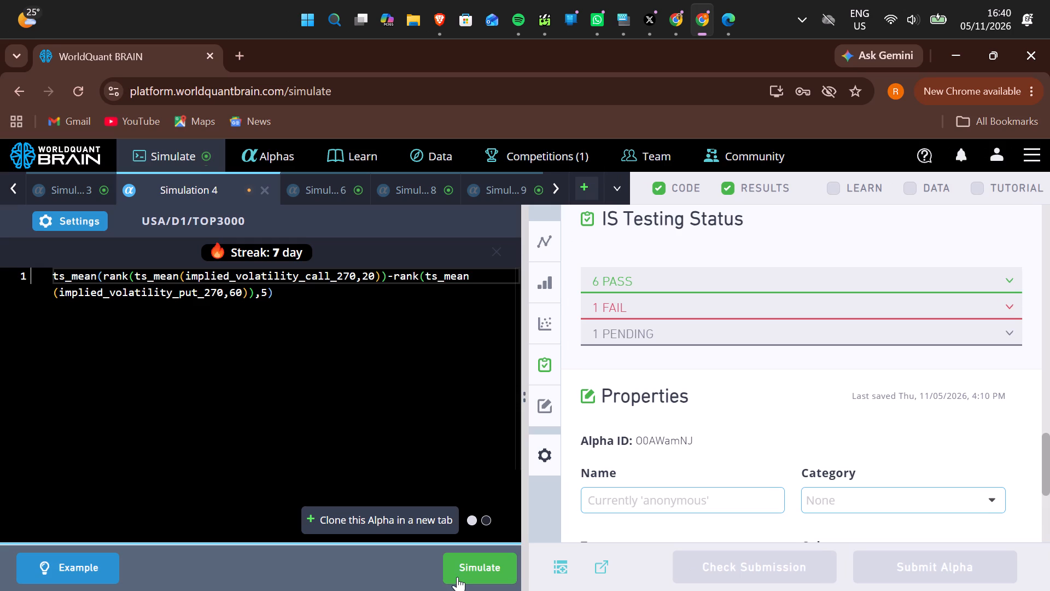
Rerun Simulation 4 with the updated settings.
{"action": "left_click", "coordinate": [457, 577]}
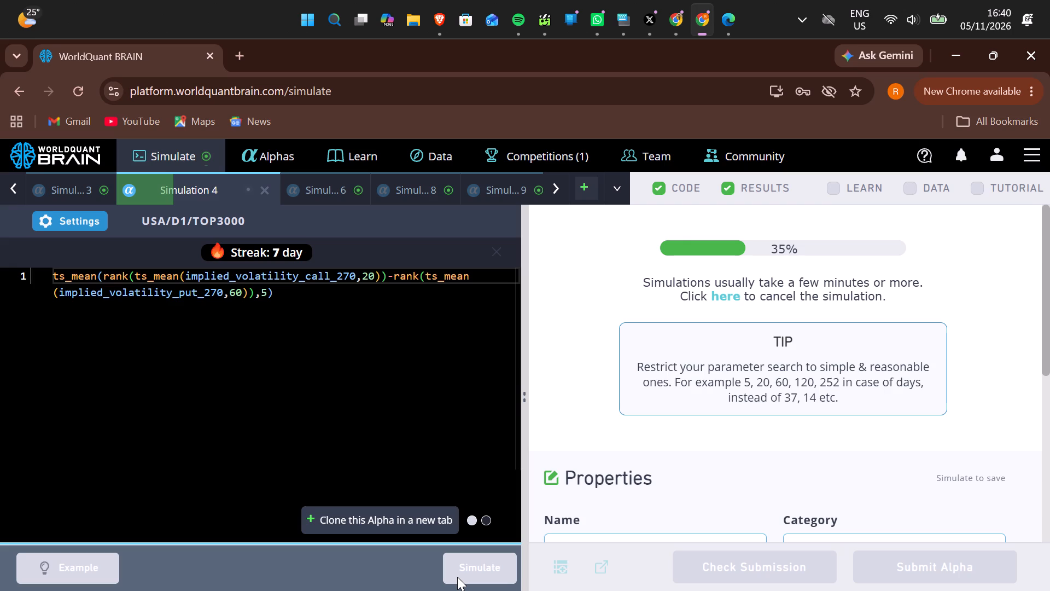
{"action": "scroll", "coordinate": [457, 577], "scroll_direction": "down", "scroll_amount": 1}
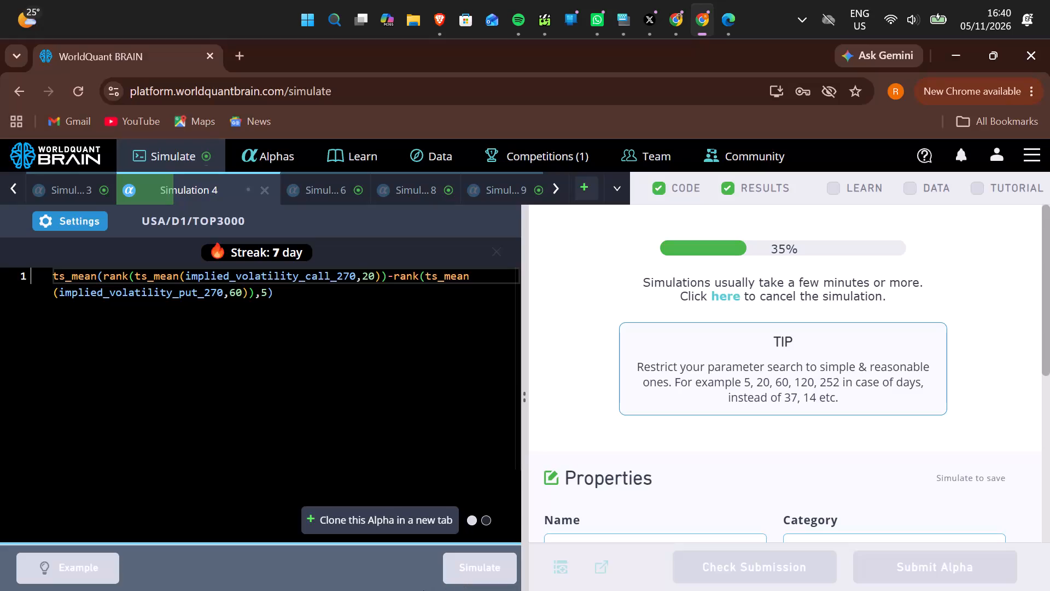
{"action": "scroll", "coordinate": [423, 590], "scroll_direction": "down", "scroll_amount": 2}
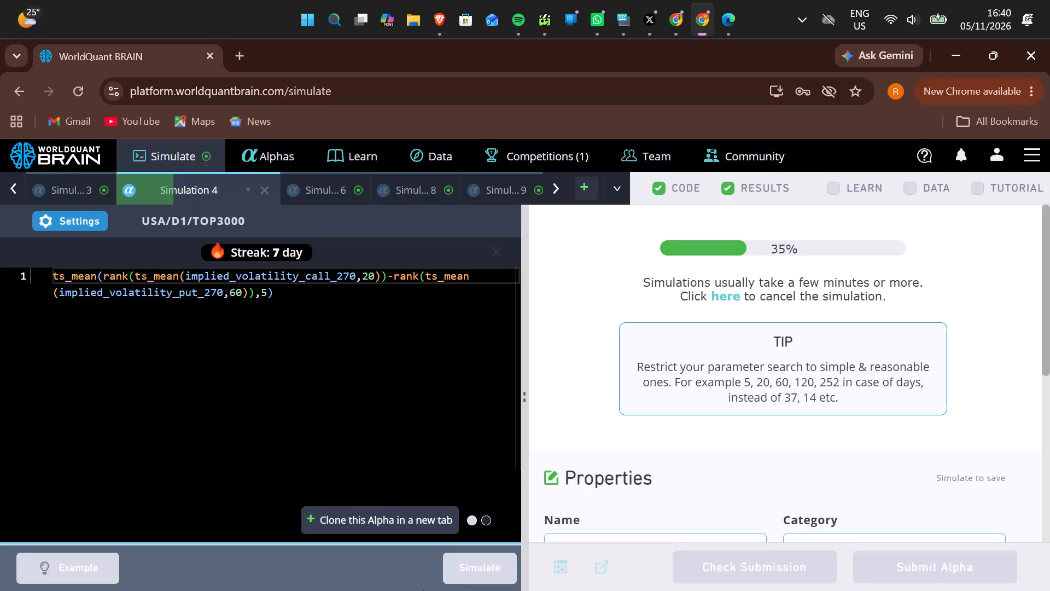
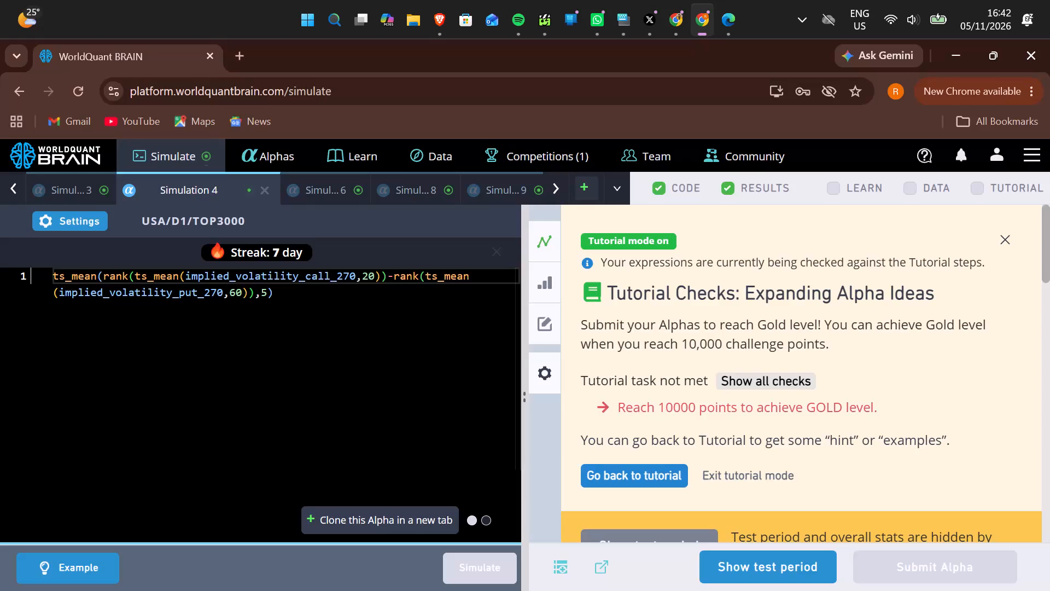
Show the test period for Simulation 4's new results and expand the failed check in IS Testing Status.
{"action": "left_click", "coordinate": [727, 578]}
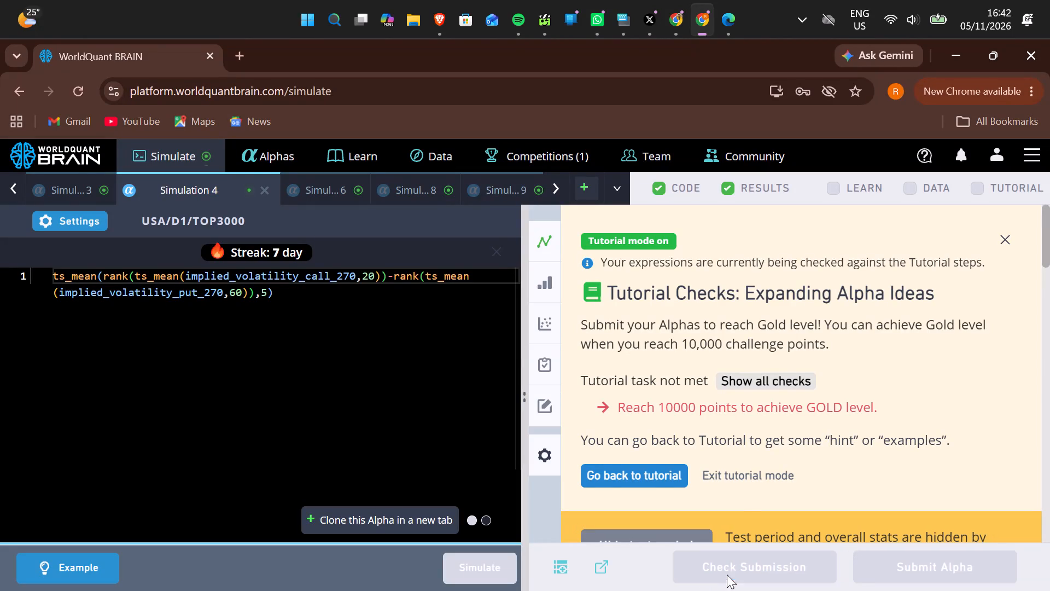
{"action": "scroll", "coordinate": [749, 510], "scroll_direction": "down", "scroll_amount": 6}
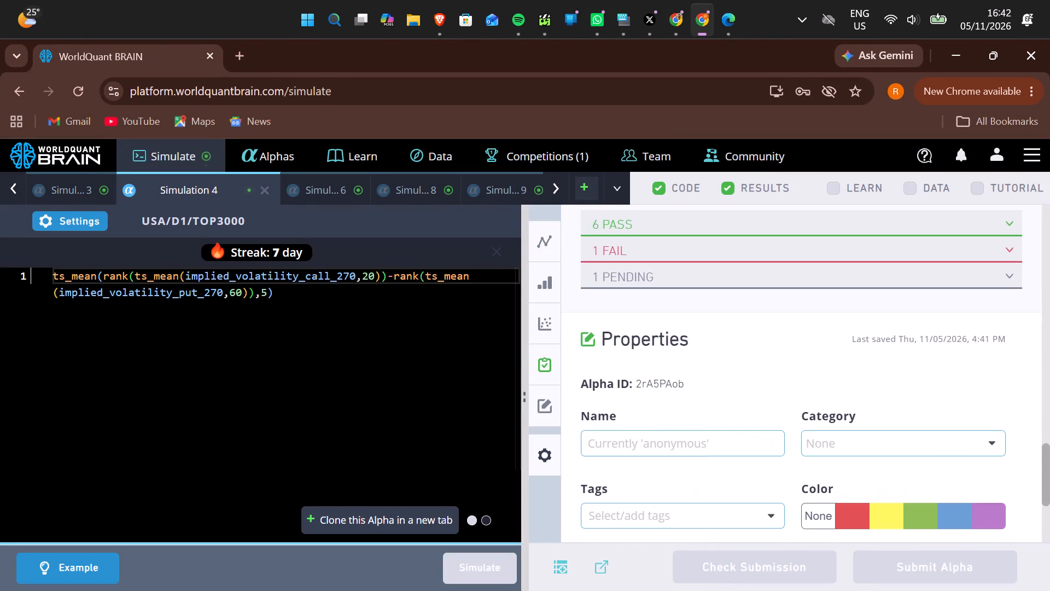
{"action": "scroll", "coordinate": [749, 510], "scroll_direction": "up", "scroll_amount": 1}
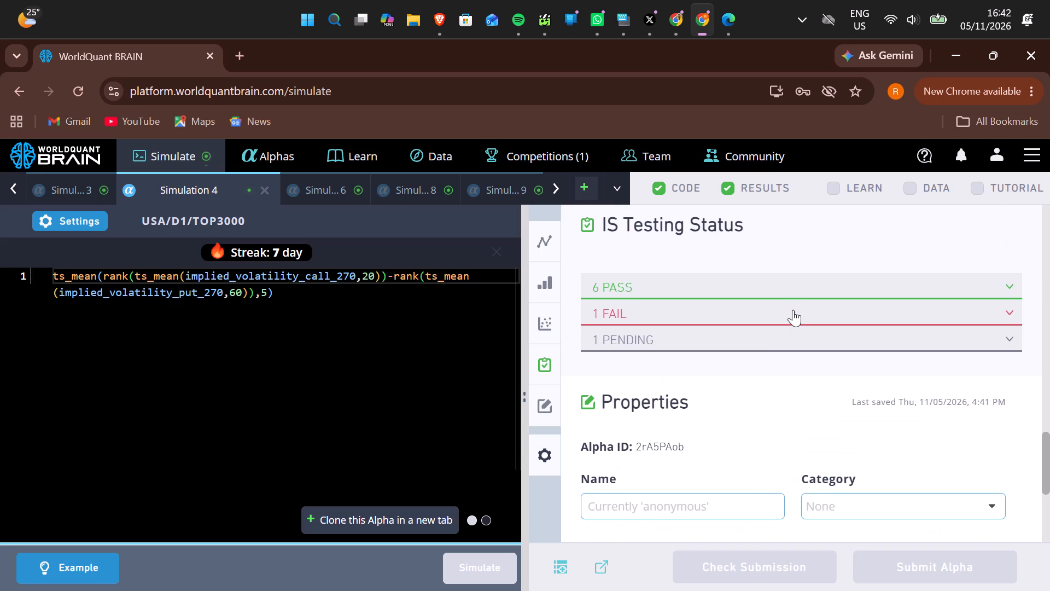
{"action": "left_click", "coordinate": [793, 310]}
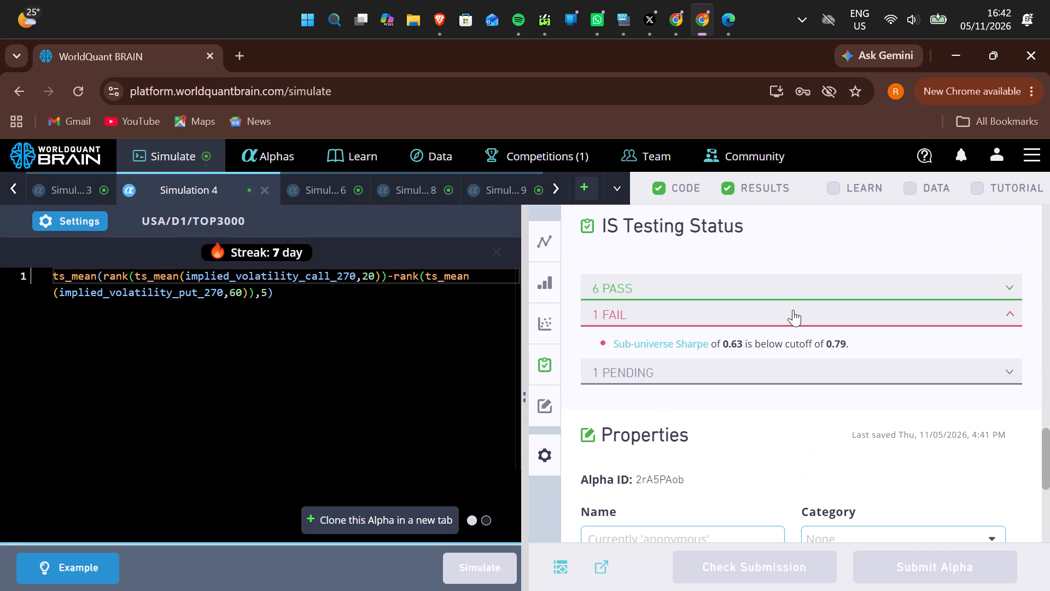